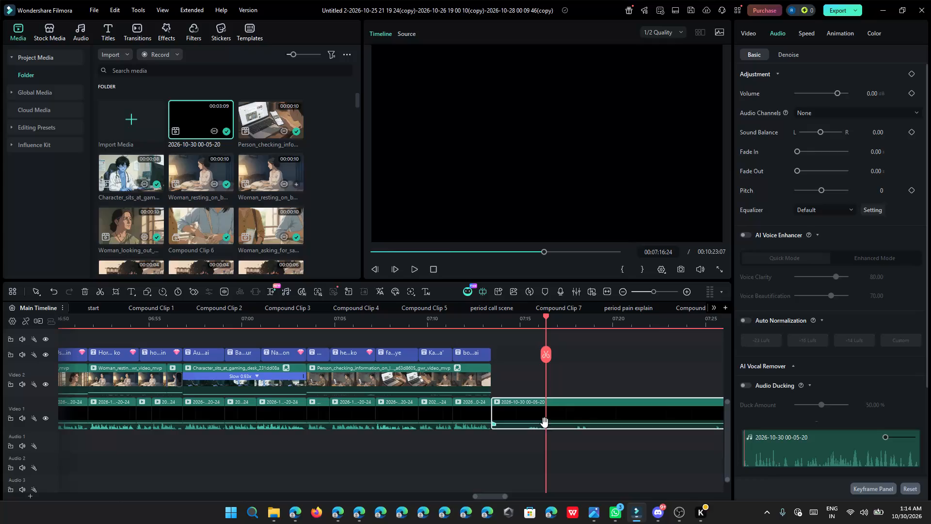
left_click_drag(494, 412, 522, 425)
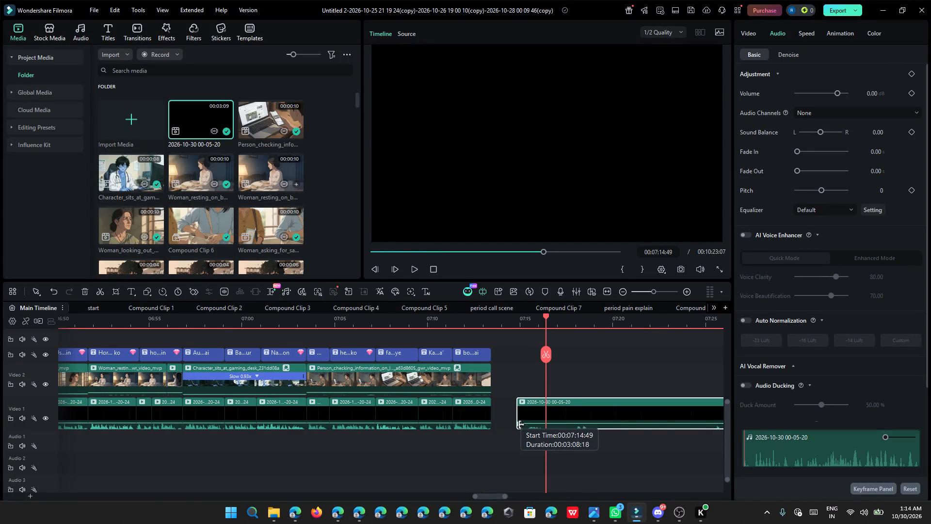
left_click_drag(522, 425, 521, 429)
left_click(513, 410)
left_click(513, 402)
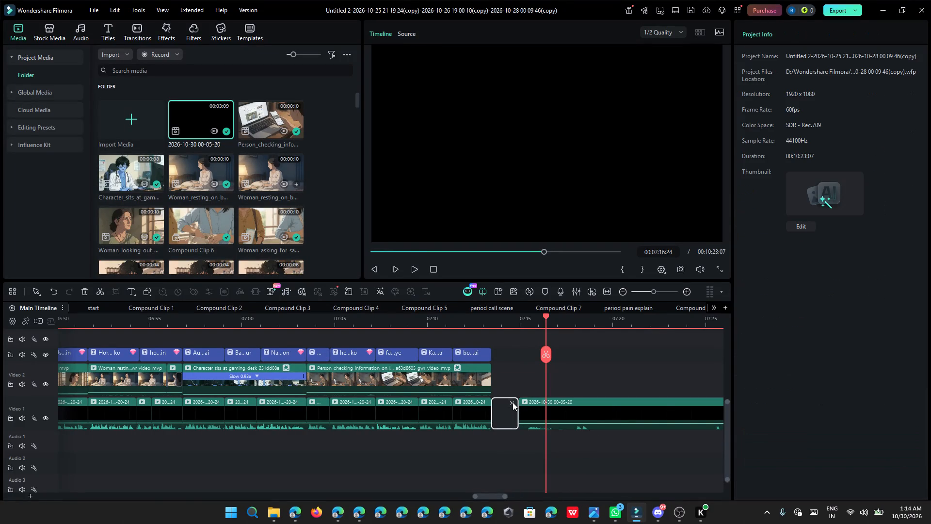
left_click(413, 272)
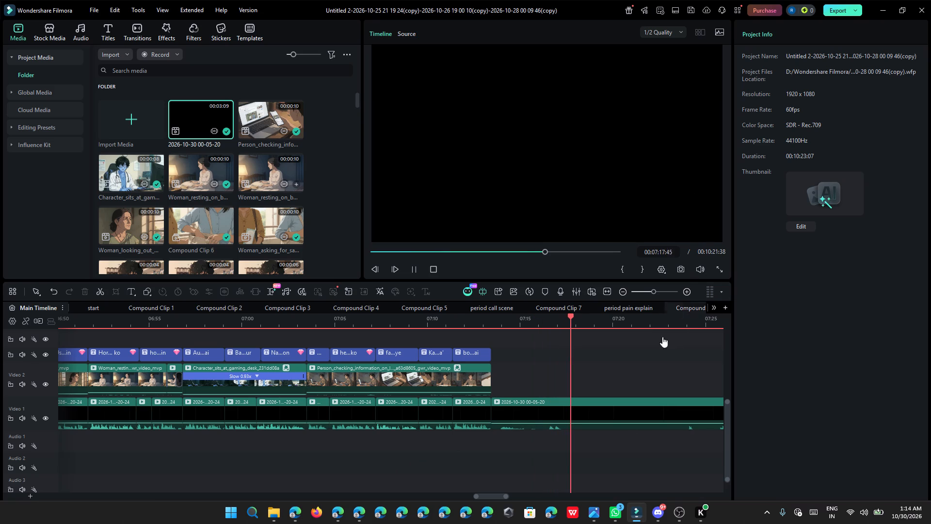
left_click(655, 404)
left_click(872, 90)
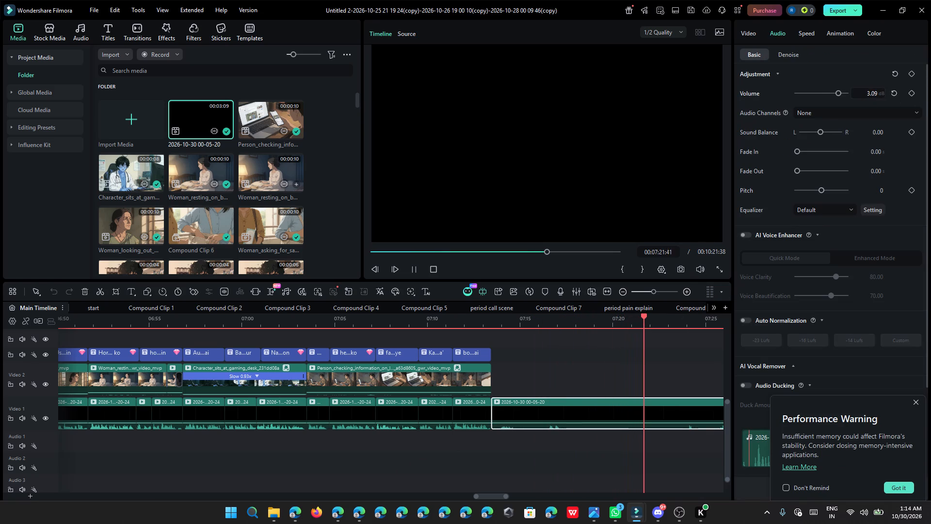
scroll(626, 366, "down", 12, "ctrl")
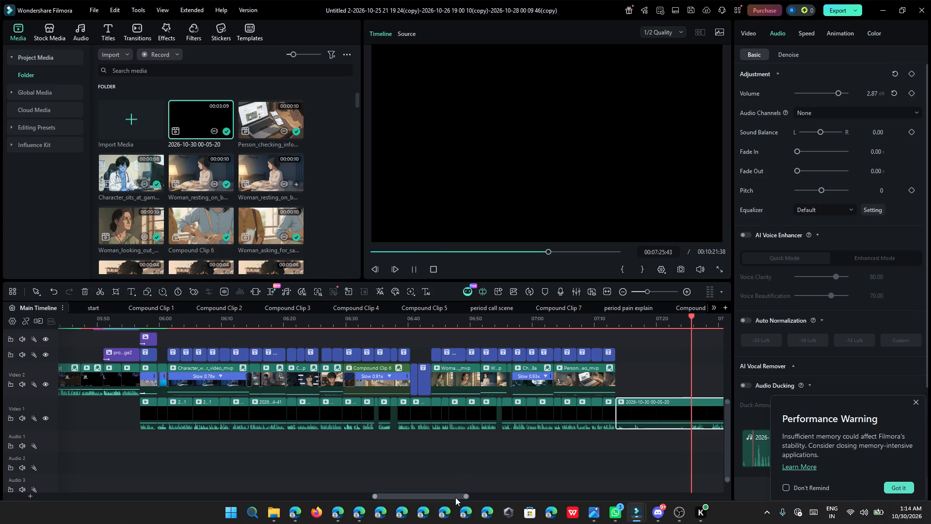
left_click_drag(455, 497, 514, 486)
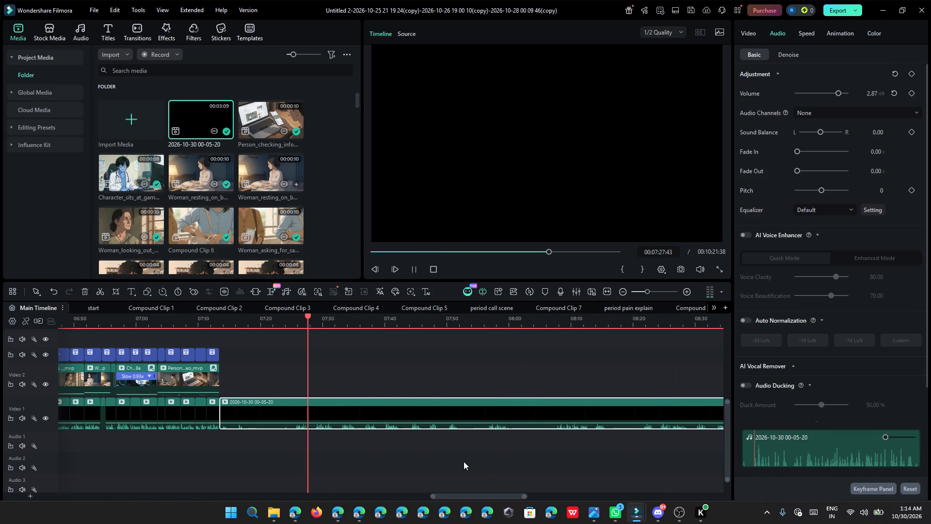
scroll(370, 464, "up", 5, "ctrl")
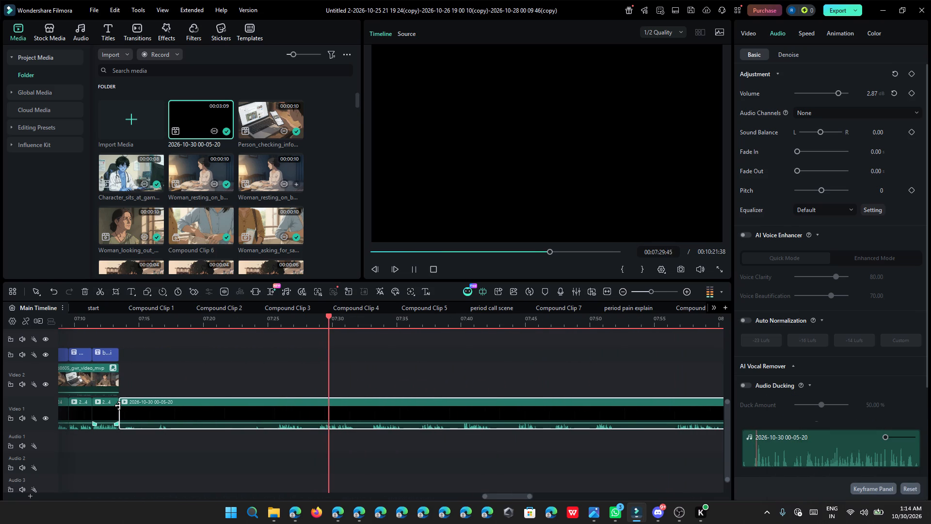
left_click_drag(123, 406, 191, 432)
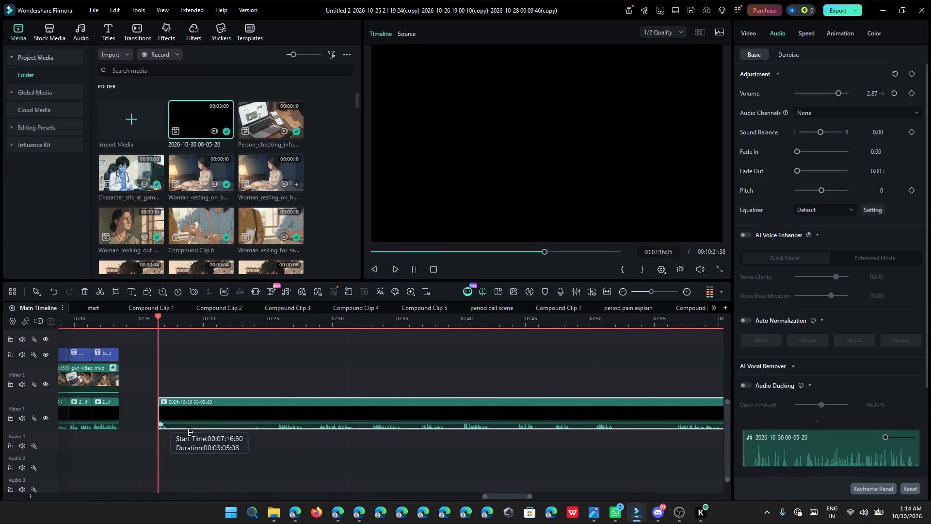
left_click_drag(191, 432, 278, 449)
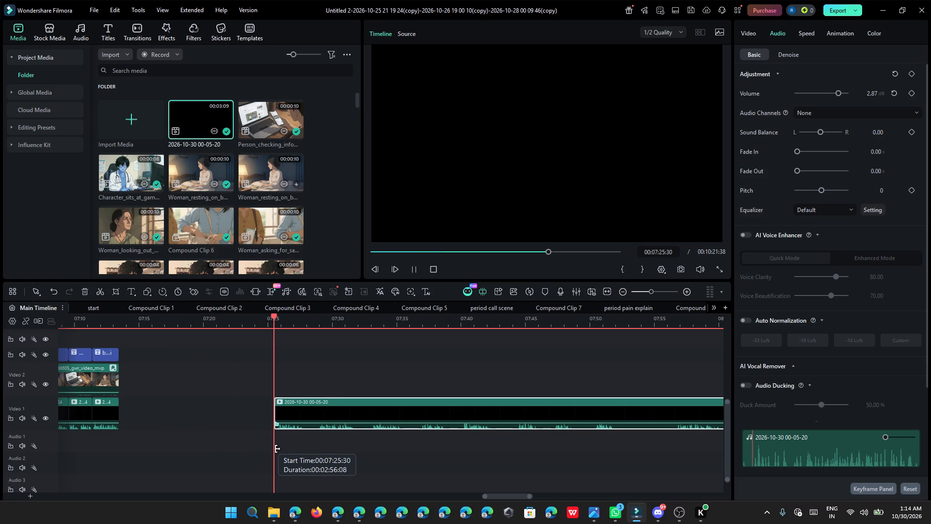
left_click_drag(278, 449, 275, 449)
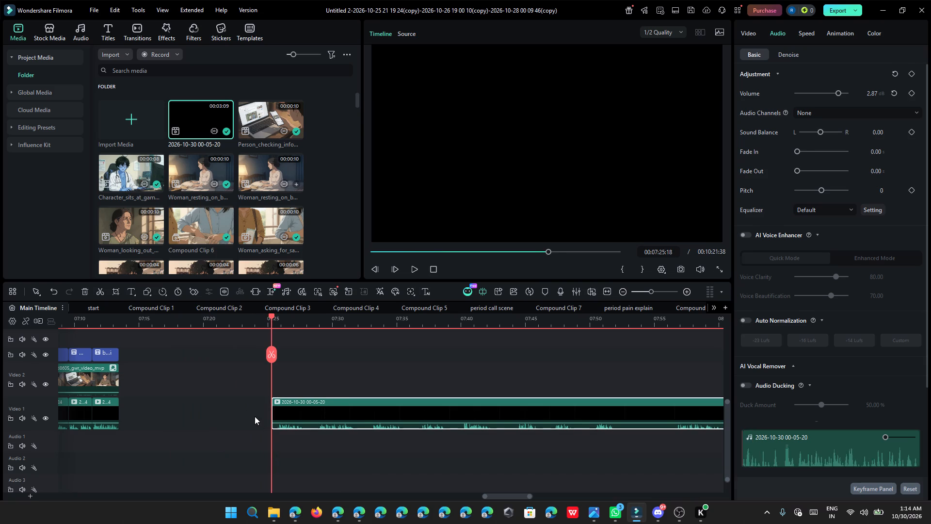
left_click(255, 416)
left_click(258, 406)
left_click(262, 406)
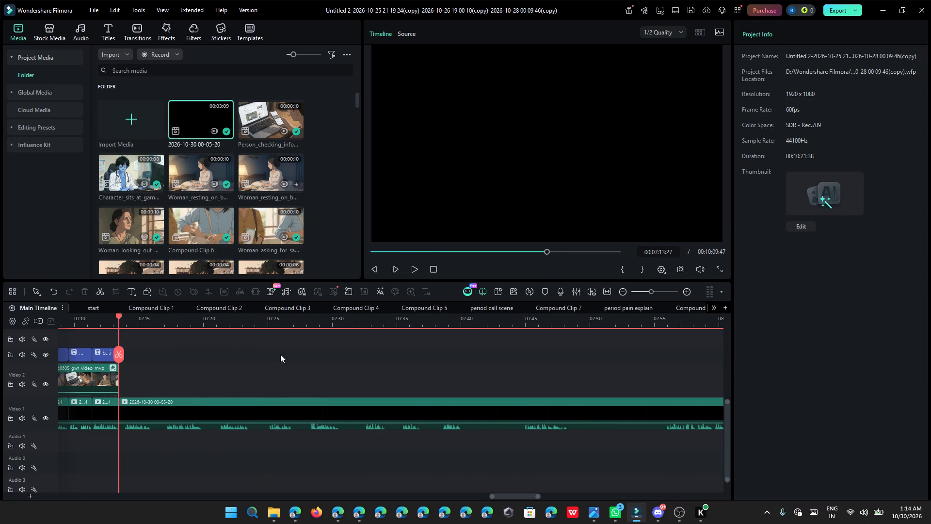
Play the clip's new opening, trim its start to about 00:07:13:50, and close the gap.
left_click(412, 264)
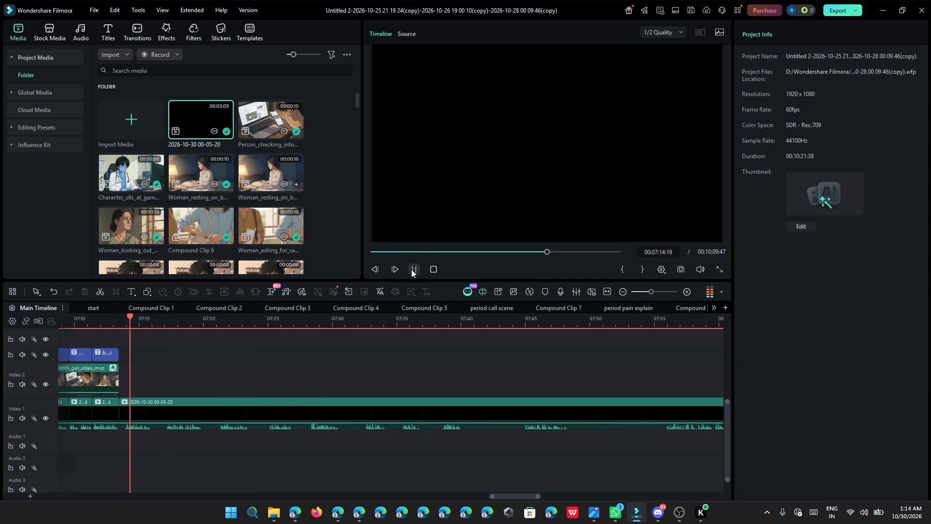
scroll(285, 402, "up", 6, "ctrl")
left_click(413, 270)
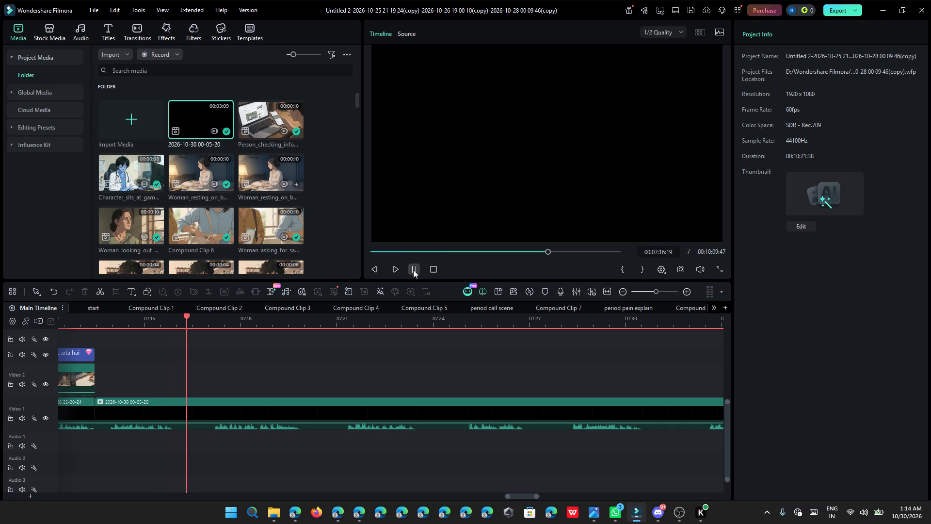
left_click_drag(96, 409, 110, 434)
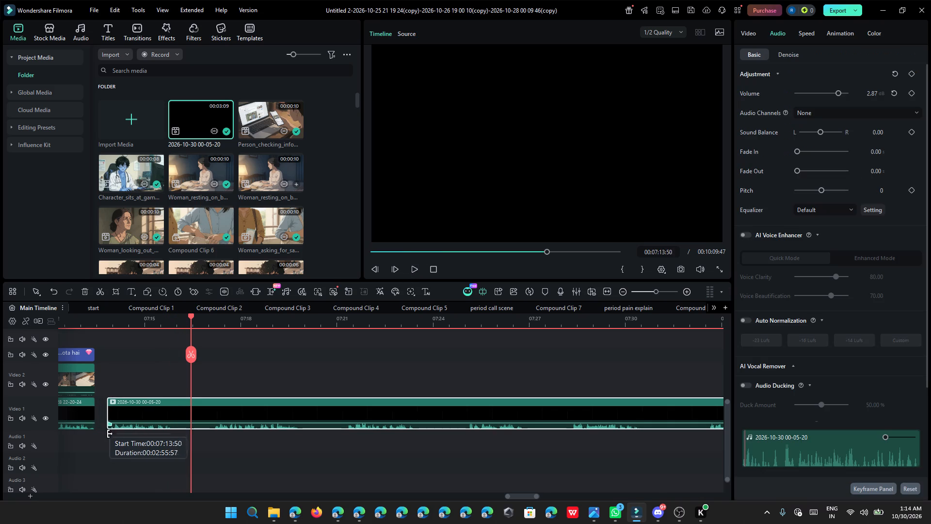
left_click_drag(110, 434, 108, 436)
left_click(102, 407)
left_click(102, 405)
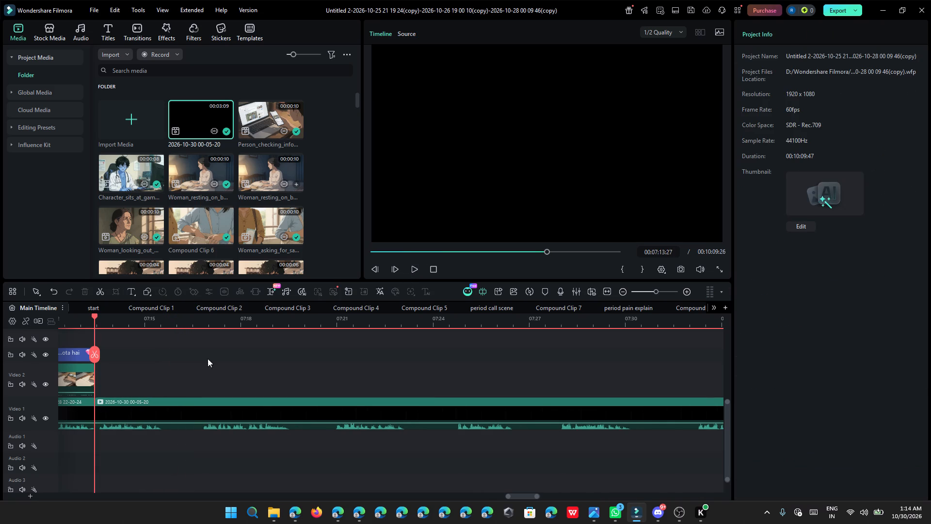
Play to the first pause, split the clip at 00:07:15:42, trim off the silence after the cut, and close the gap.
left_click(412, 270)
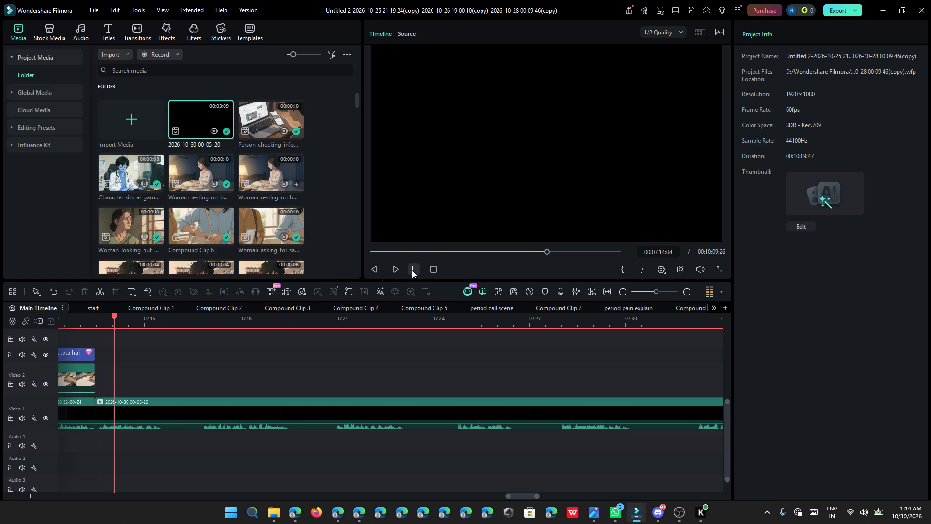
left_click(412, 270)
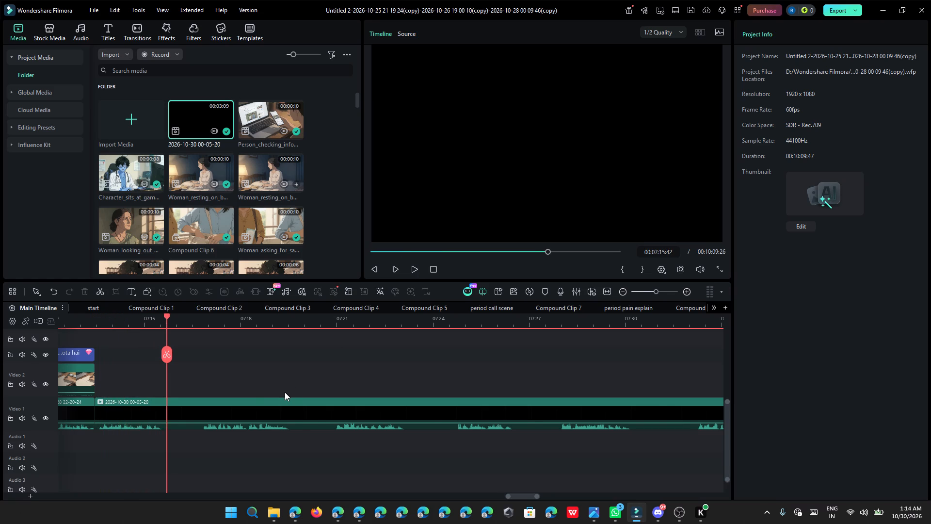
scroll(285, 392, "up", 5, "ctrl")
left_click(167, 358)
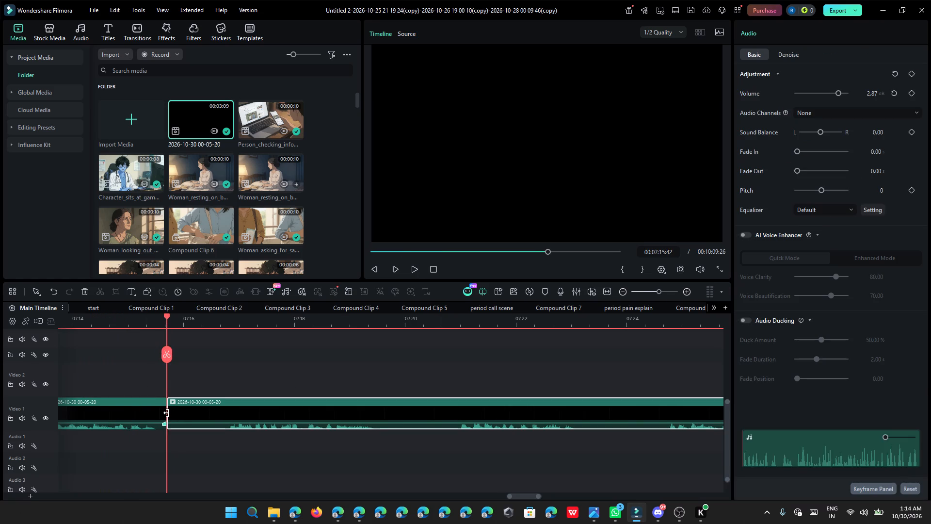
left_click(166, 413)
left_click_drag(169, 413, 210, 439)
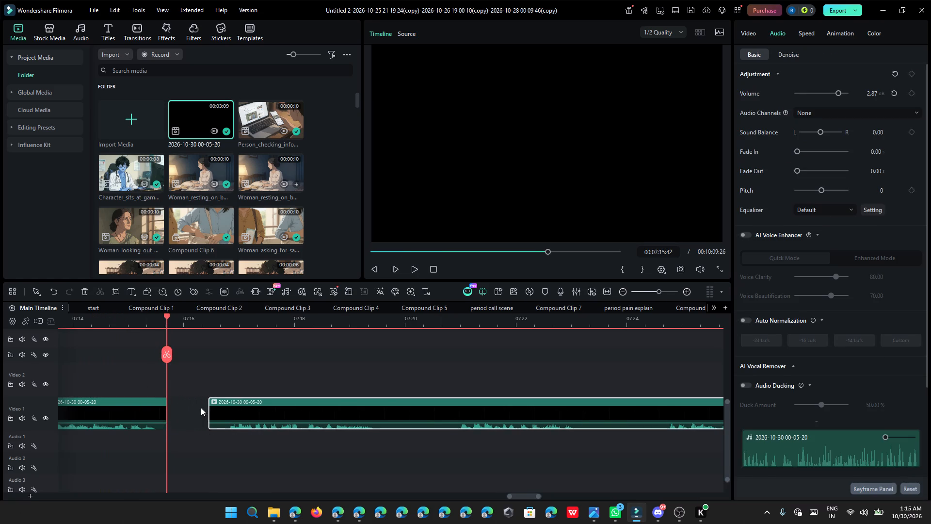
left_click(201, 408)
left_click(203, 401)
Play to the next pause, split the clip at 00:07:19:00, trim the silence up to the following speech, and close the gap.
left_click(416, 268)
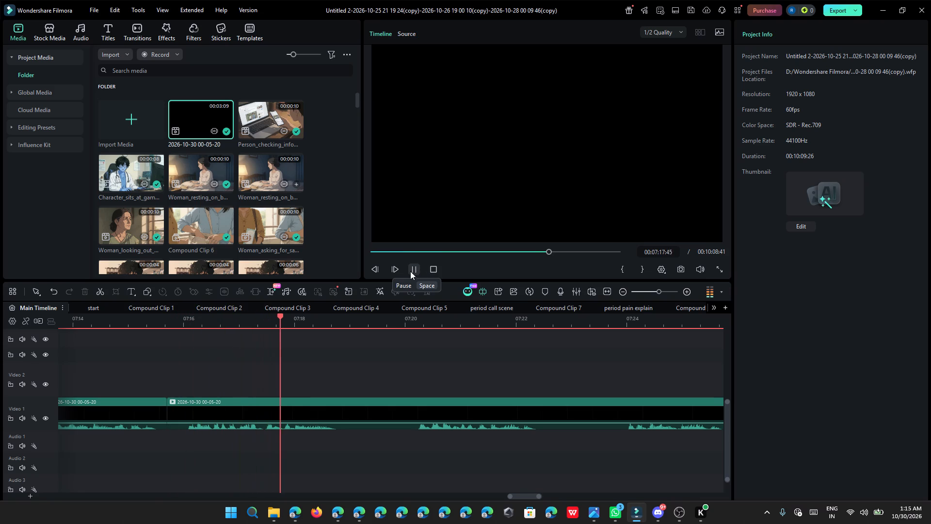
left_click(410, 271)
left_click(352, 356)
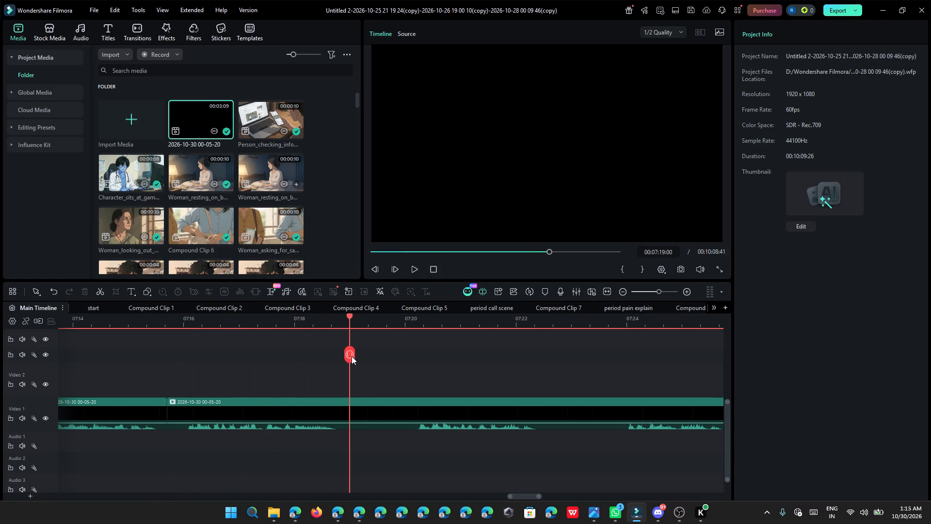
left_click_drag(352, 411, 387, 444)
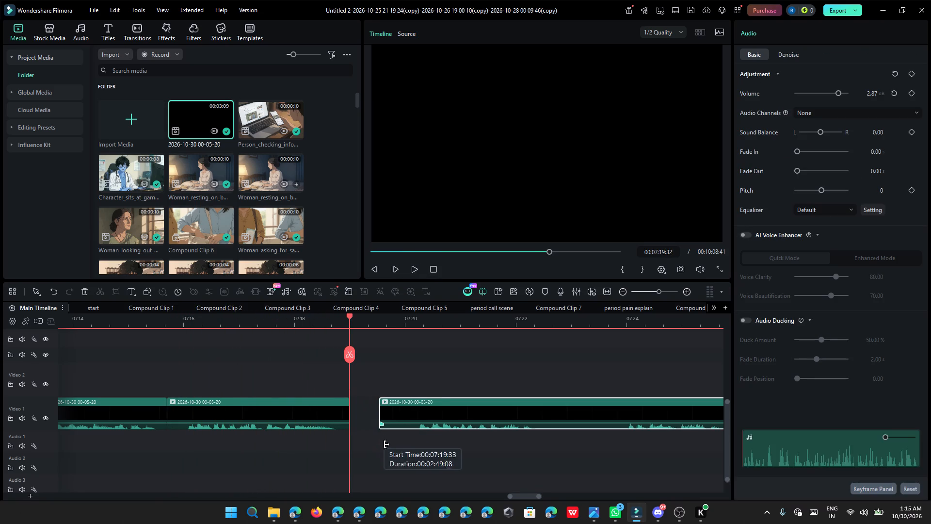
left_click_drag(387, 444, 412, 453)
left_click(394, 416)
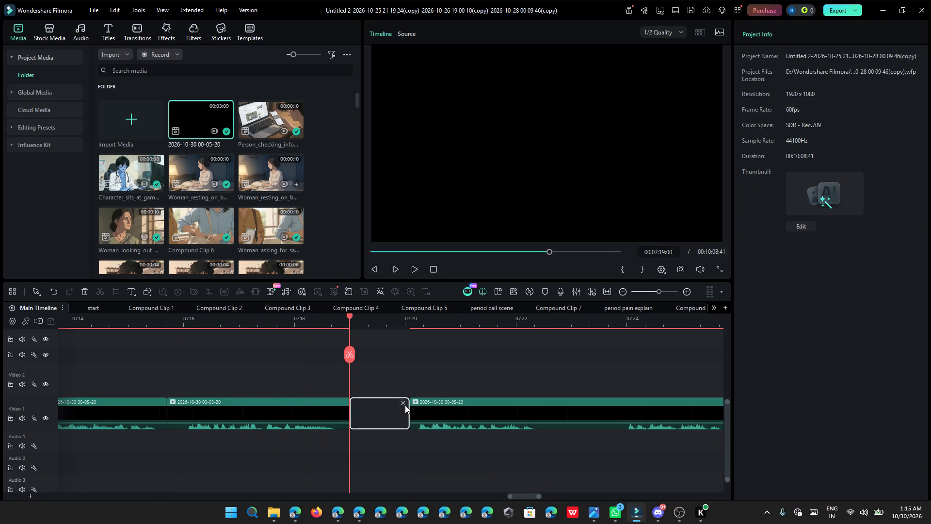
left_click(405, 405)
Play on, split the clip at 00:07:21:25, trim the following part's start to about 00:07:22:49, and close the gap.
left_click(415, 272)
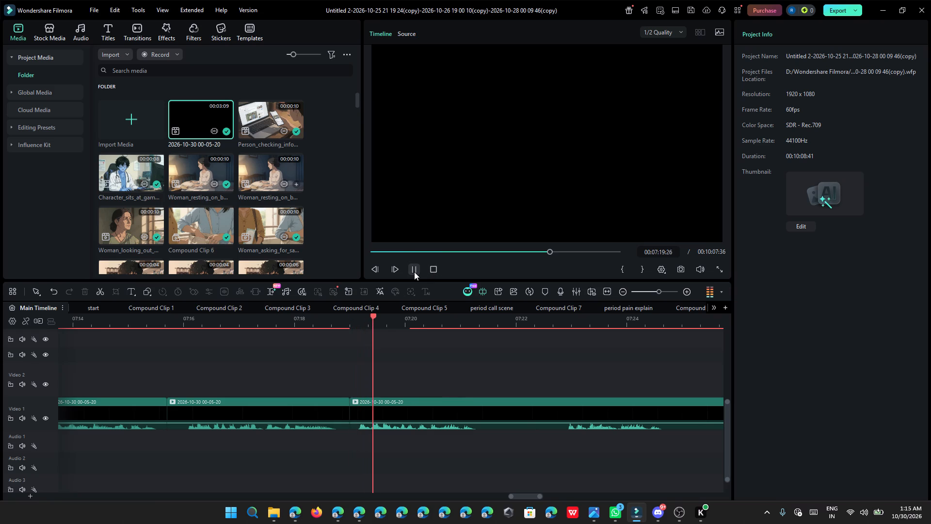
left_click(414, 272)
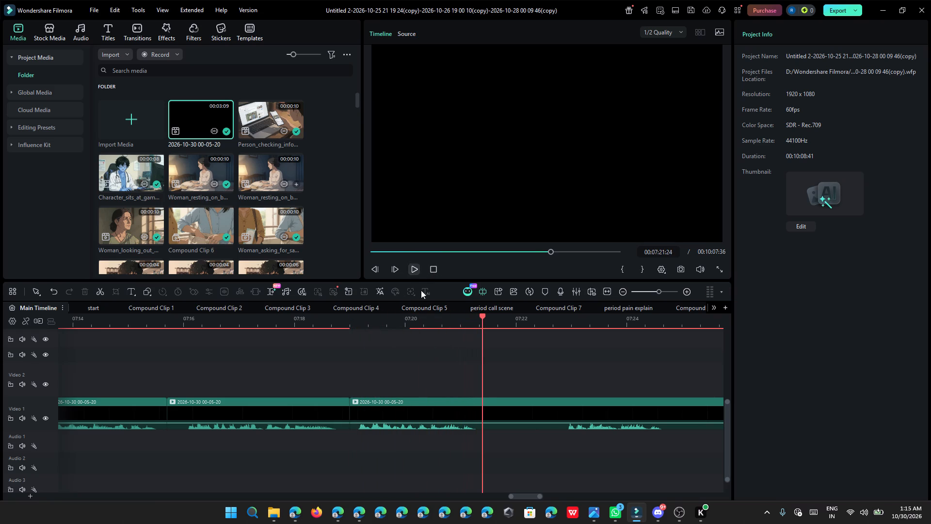
left_click(483, 355)
left_click_drag(484, 402, 562, 461)
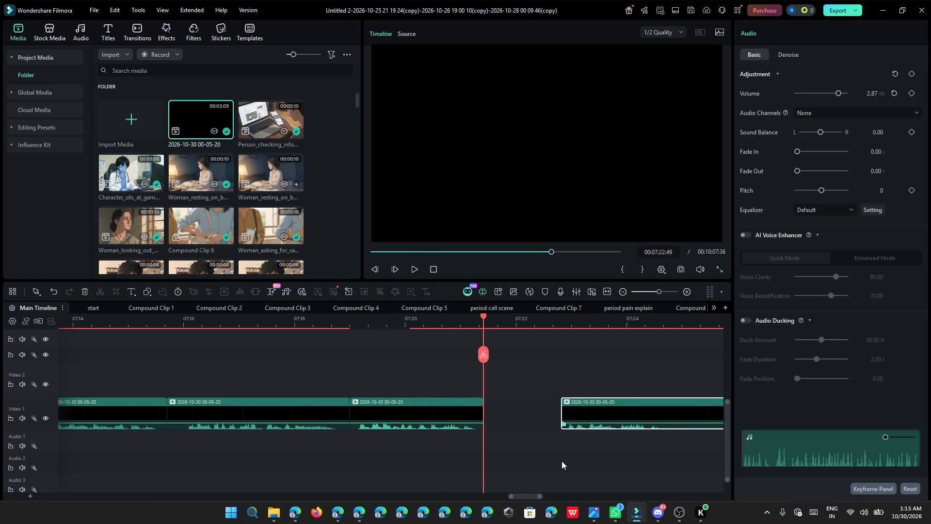
left_click(547, 419)
left_click(553, 409)
left_click(553, 407)
left_click(556, 396)
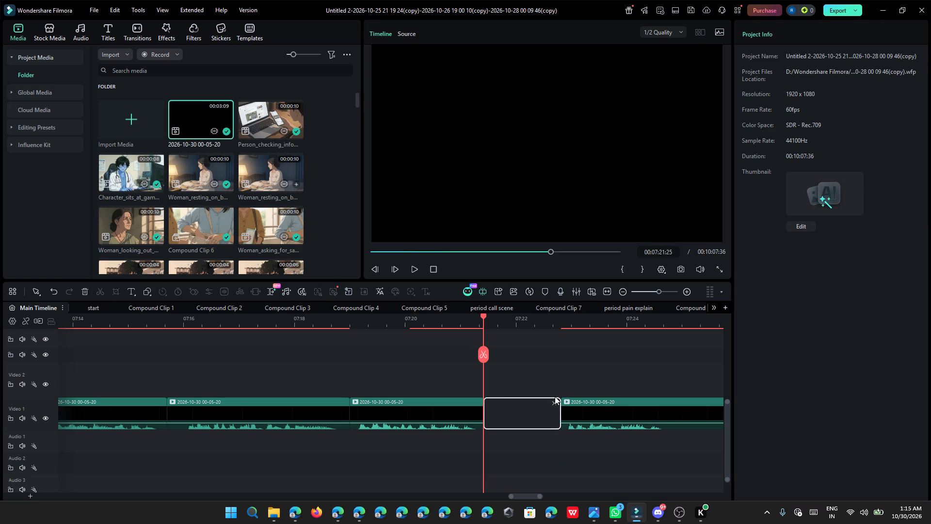
left_click(548, 404)
left_click(554, 401)
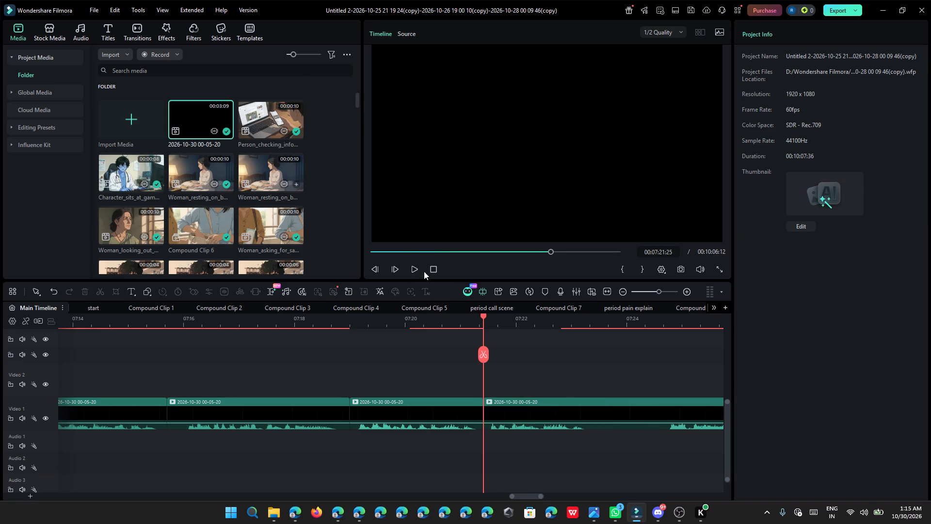
Play on, split the clip at 00:07:23:23, trim the silence up to the next speech, and close the gap.
left_click_drag(424, 271, 419, 271)
left_click(416, 271)
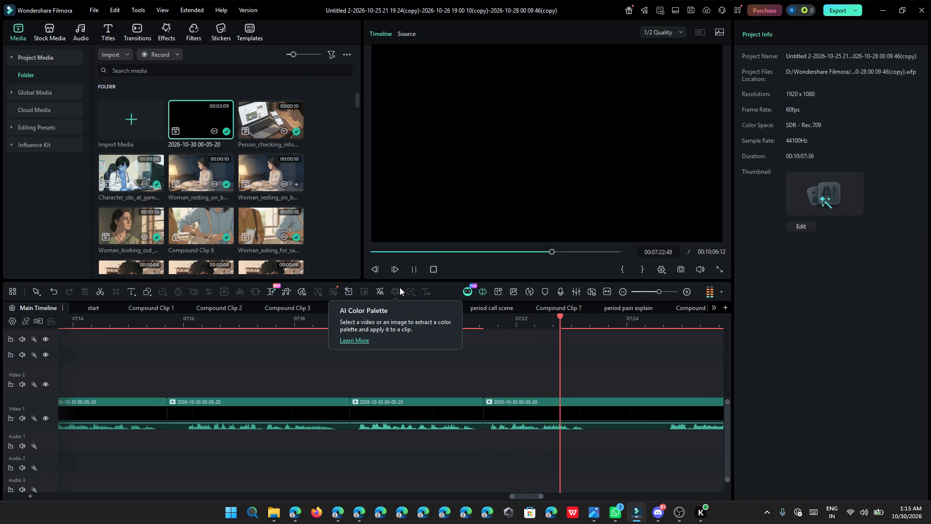
left_click(400, 287)
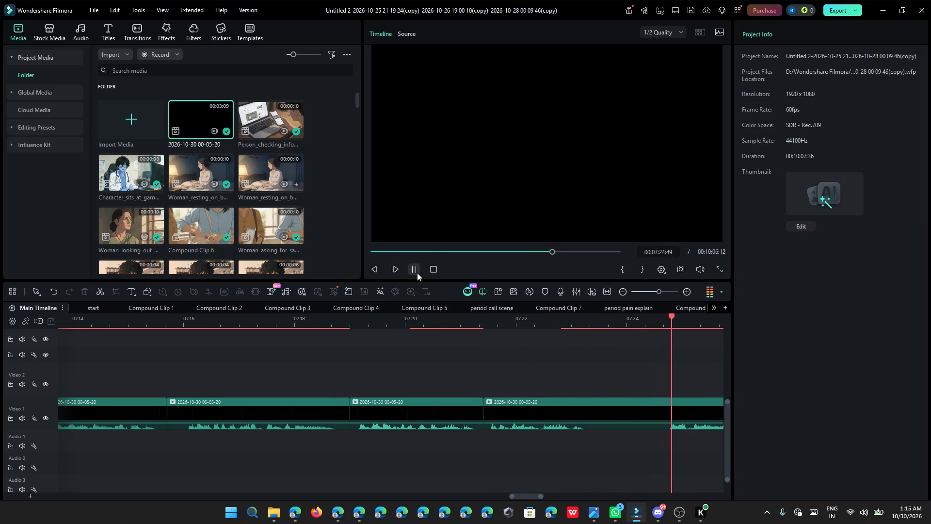
left_click(417, 272)
left_click(593, 324)
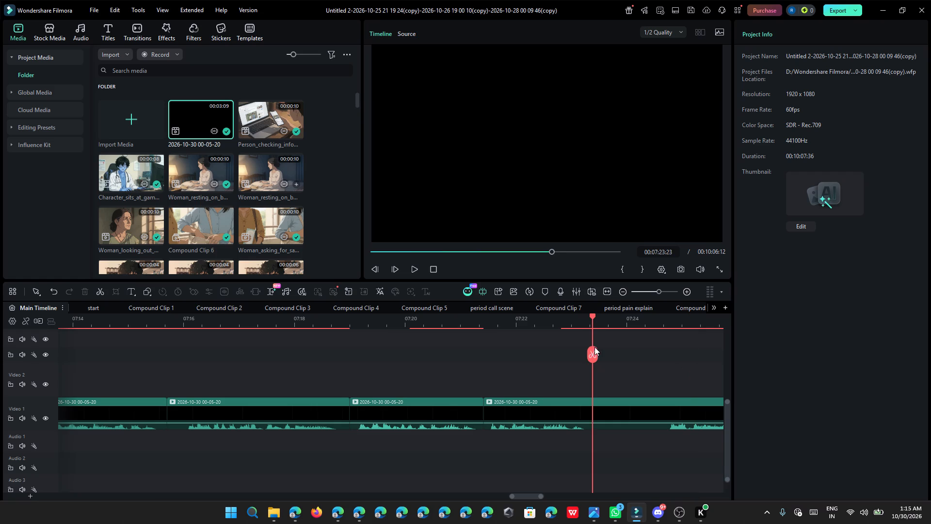
left_click(594, 355)
left_click_drag(595, 408, 660, 445)
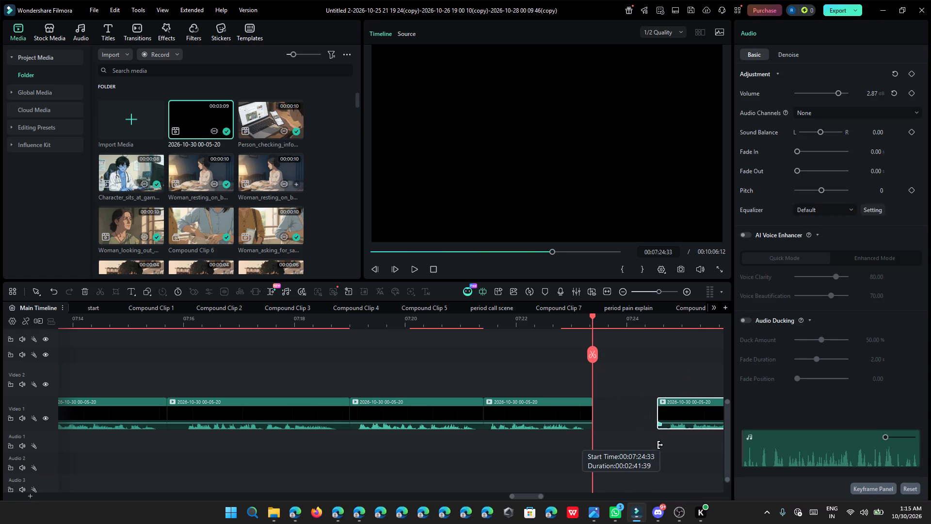
left_click_drag(660, 445, 666, 445)
left_click(651, 404)
left_click(656, 403)
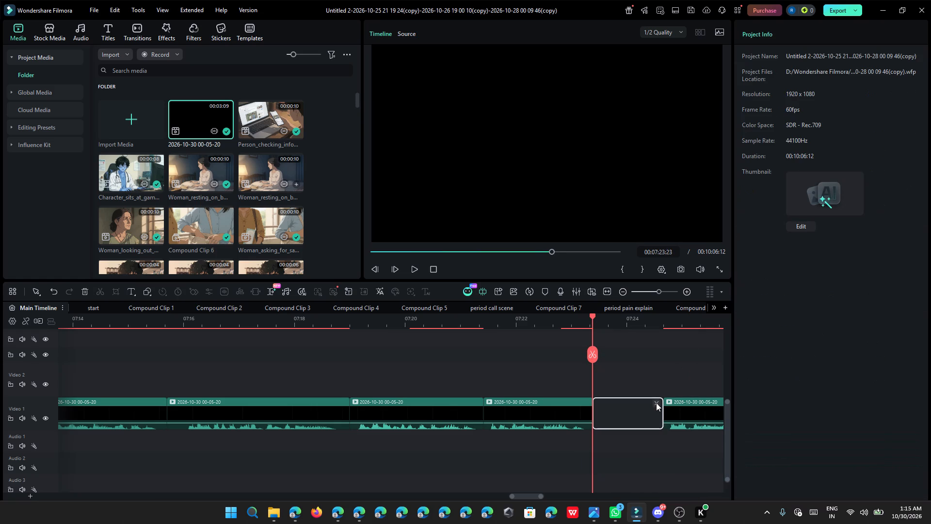
left_click(656, 403)
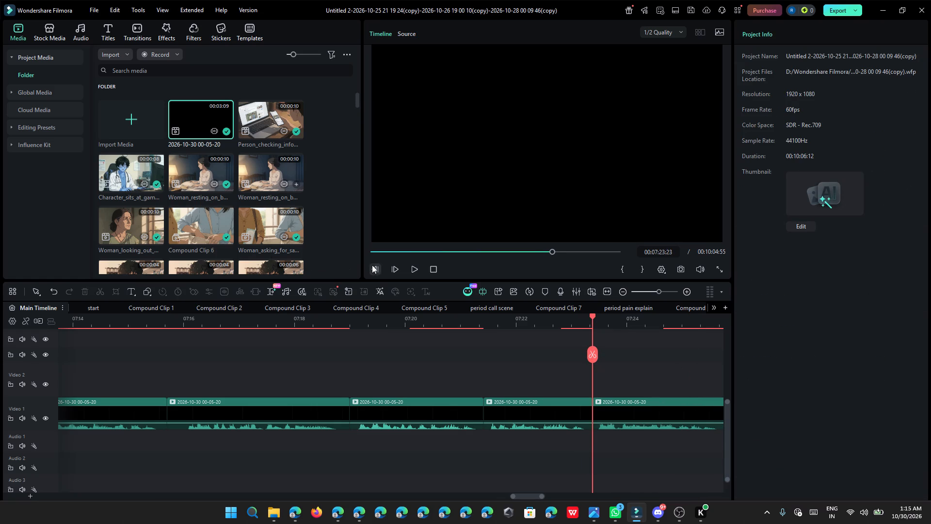
Play on, split the Video 1 recording at 00:07:25:48, trim the silence up to the next speech, and close the gap.
left_click(413, 275)
left_click(412, 270)
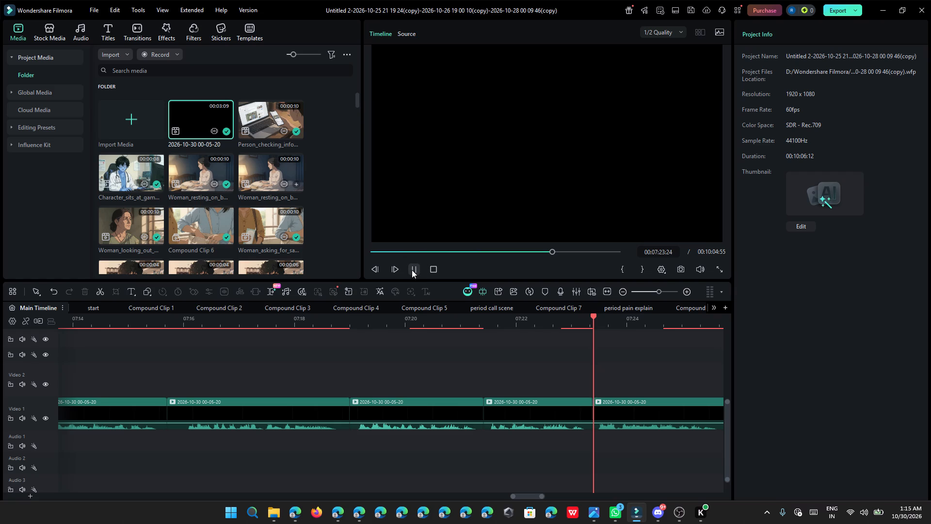
scroll(386, 392, "down", 2, "ctrl")
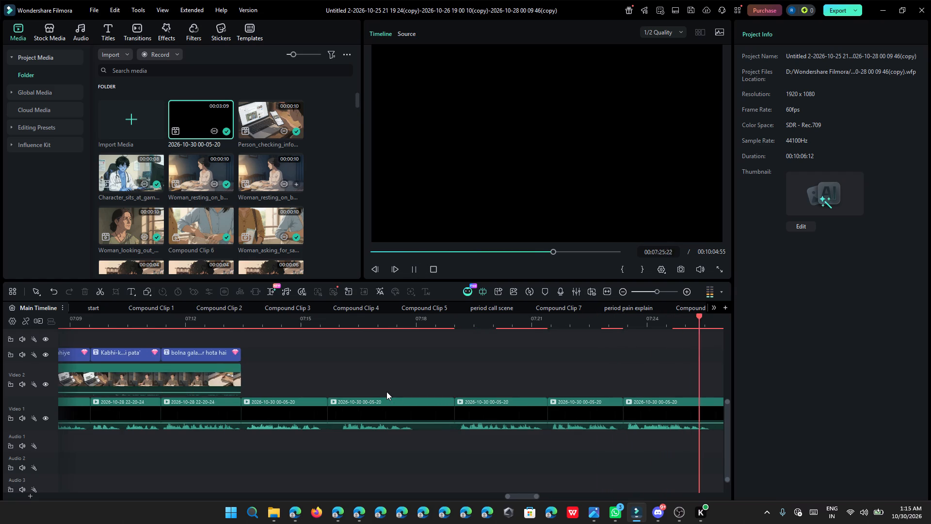
scroll(293, 453, "down", 2)
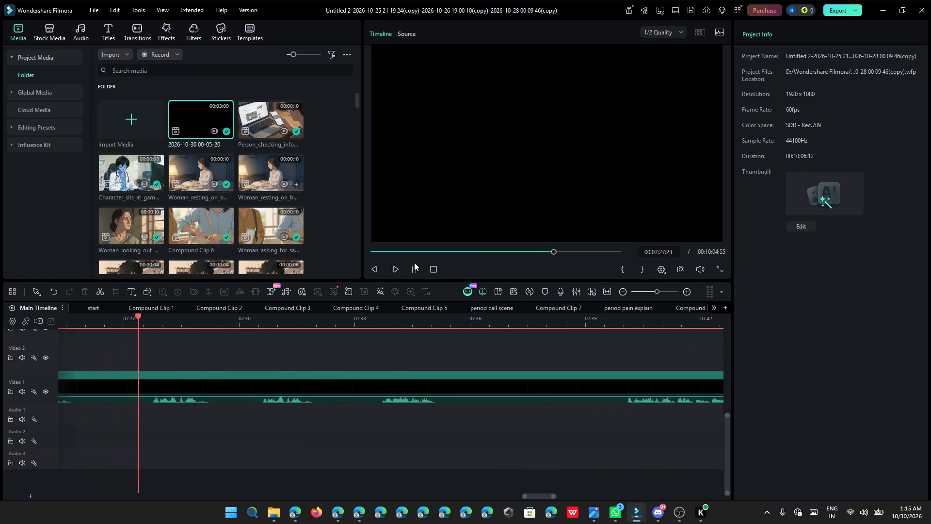
left_click(412, 278)
left_click(416, 272)
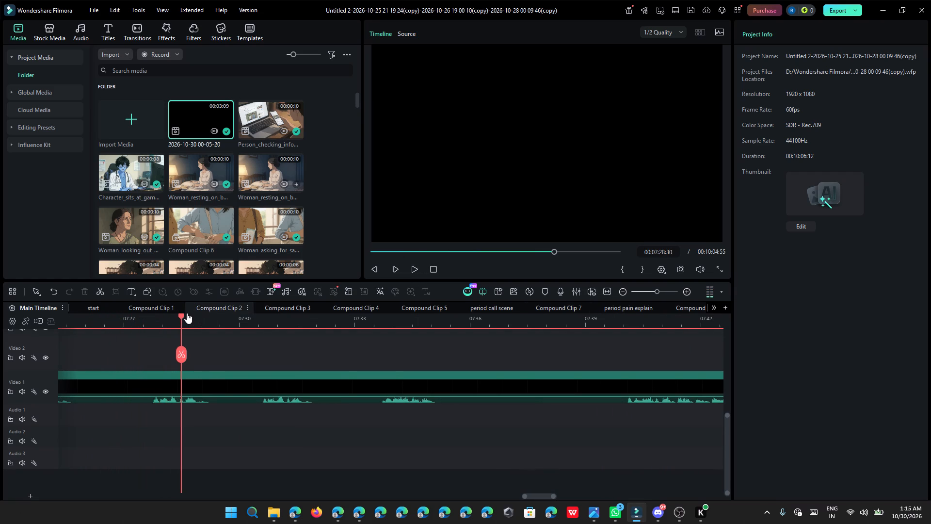
left_click_drag(180, 319, 161, 359)
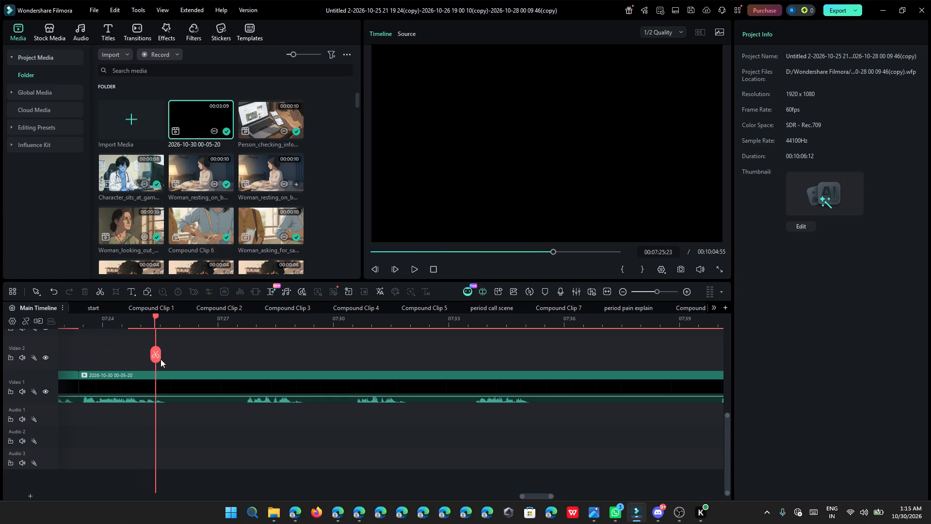
left_click_drag(161, 359, 172, 360)
scroll(199, 404, "up", 5, "ctrl")
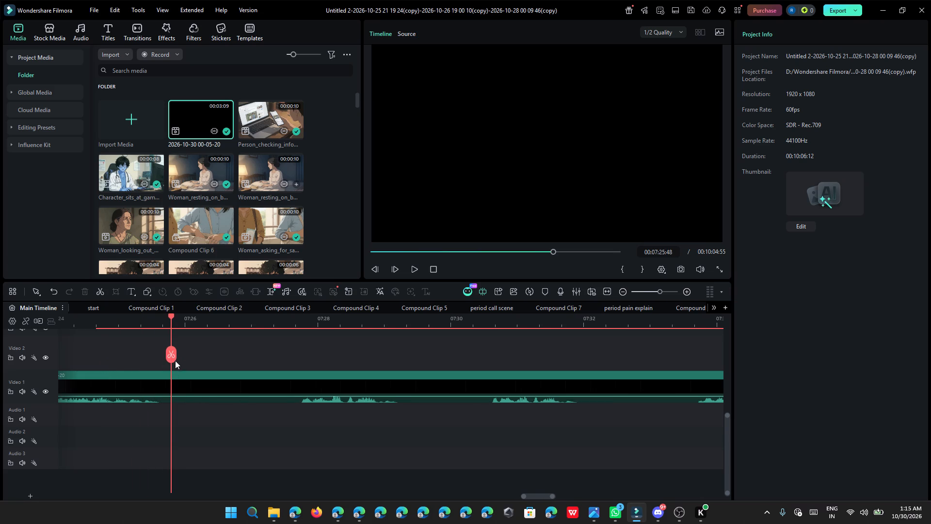
left_click(171, 355)
left_click_drag(172, 374, 284, 414)
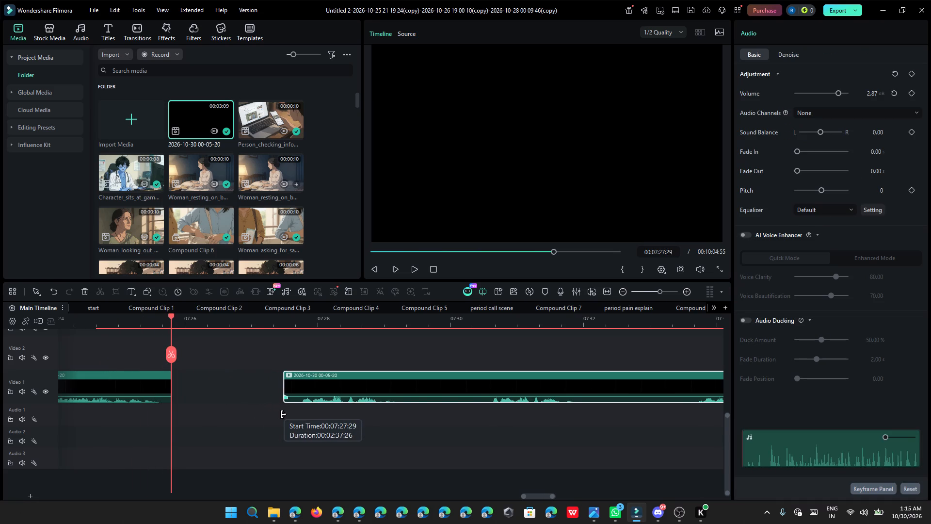
left_click_drag(284, 414, 291, 413)
left_click(276, 389)
left_click(283, 381)
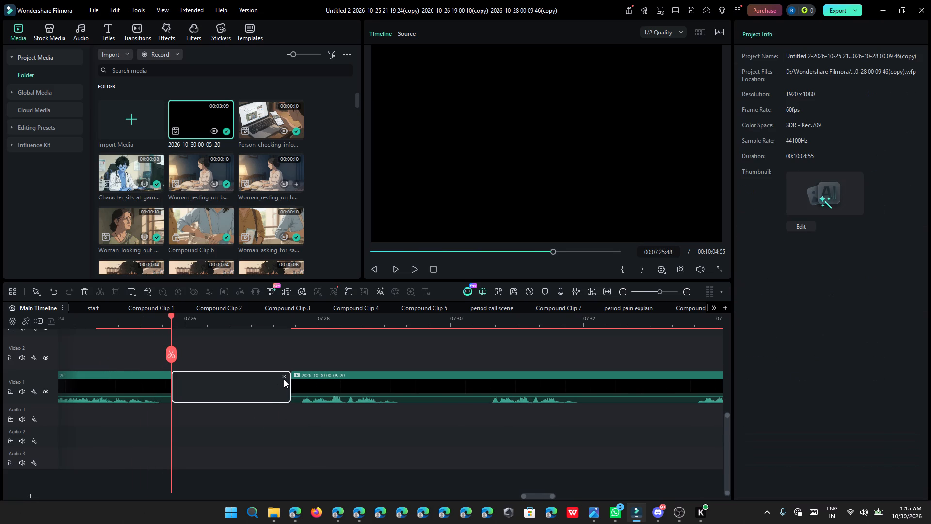
left_click(284, 377)
Play to the next pause, split the clip at 00:07:27:11, trim the silence up to the following speech, and close the gap.
left_click(419, 273)
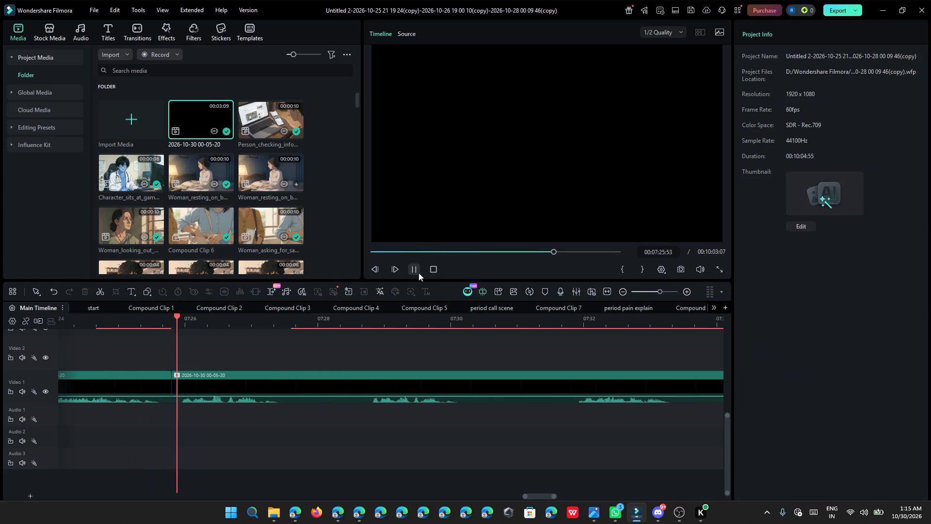
left_click(418, 273)
scroll(314, 343, "up", 3, "ctrl")
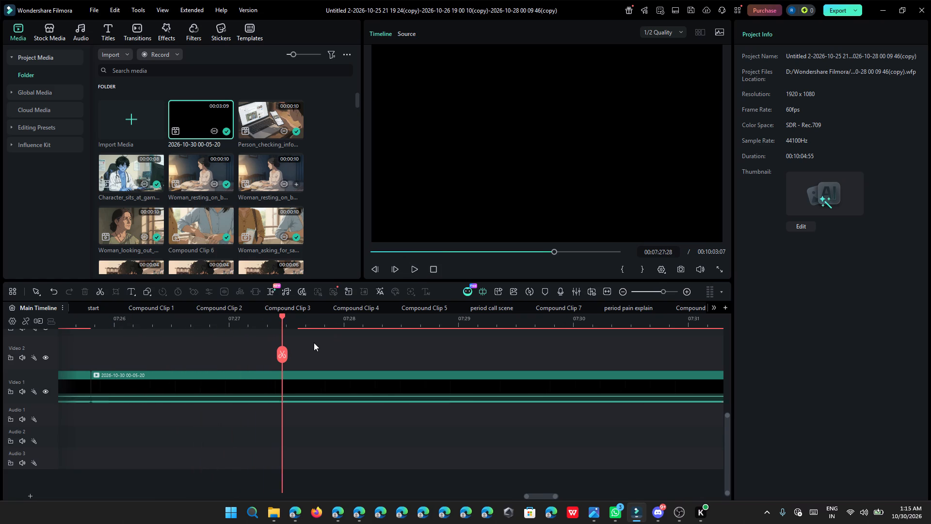
left_click(251, 324)
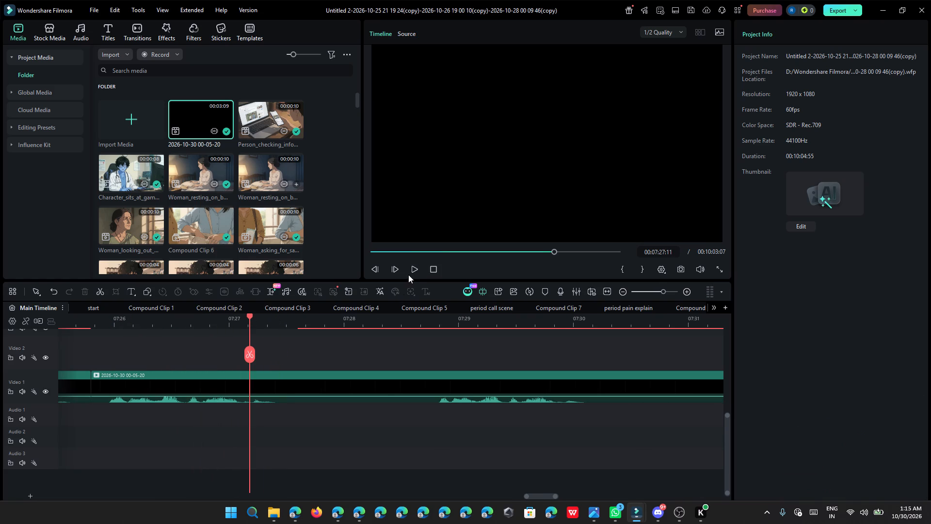
left_click(414, 270)
left_click(415, 270)
left_click(246, 324)
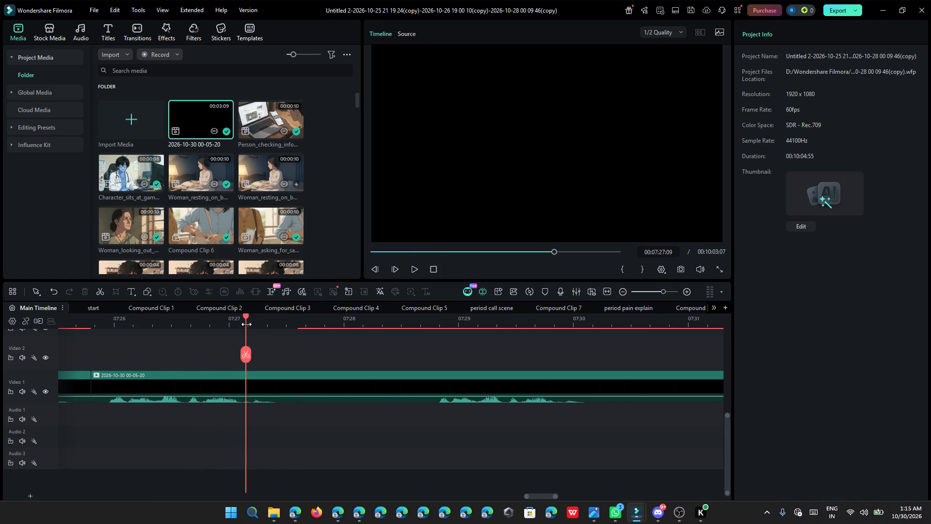
left_click(247, 319)
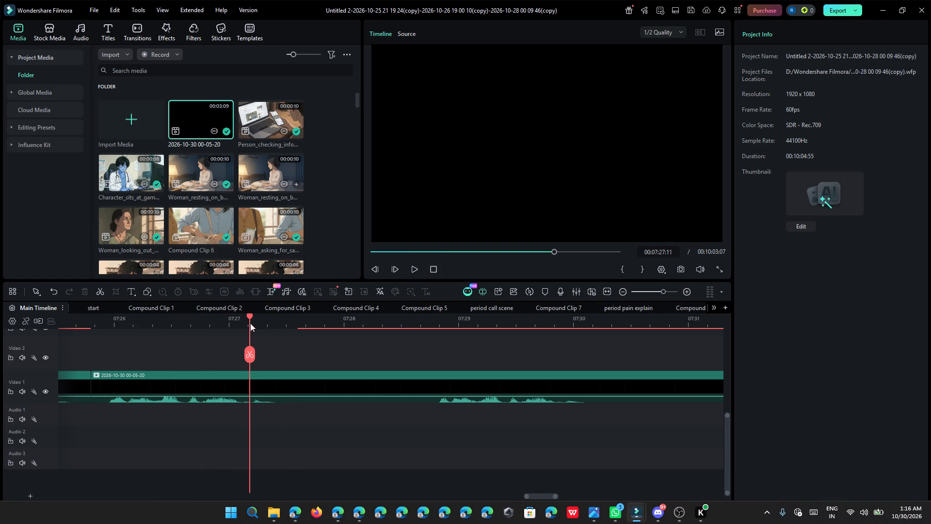
left_click(250, 345)
left_click(249, 355)
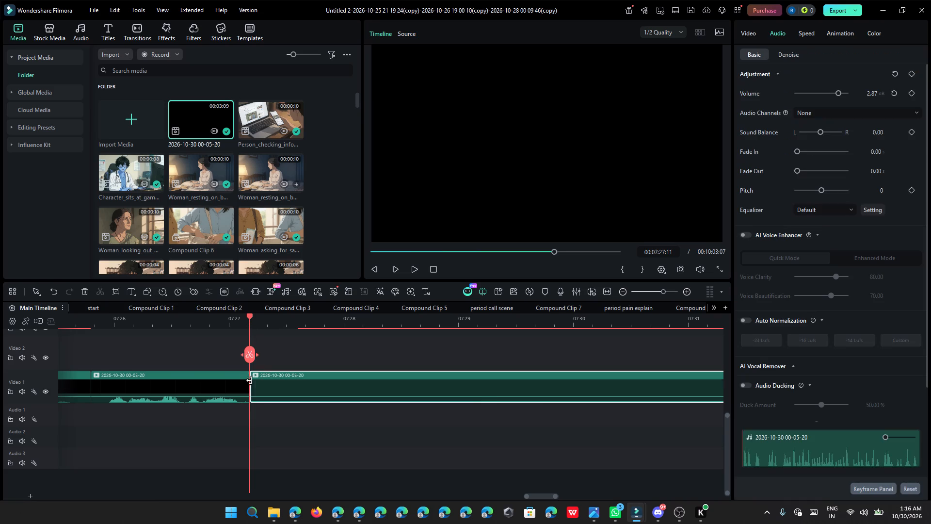
left_click(249, 382)
left_click_drag(250, 383, 393, 456)
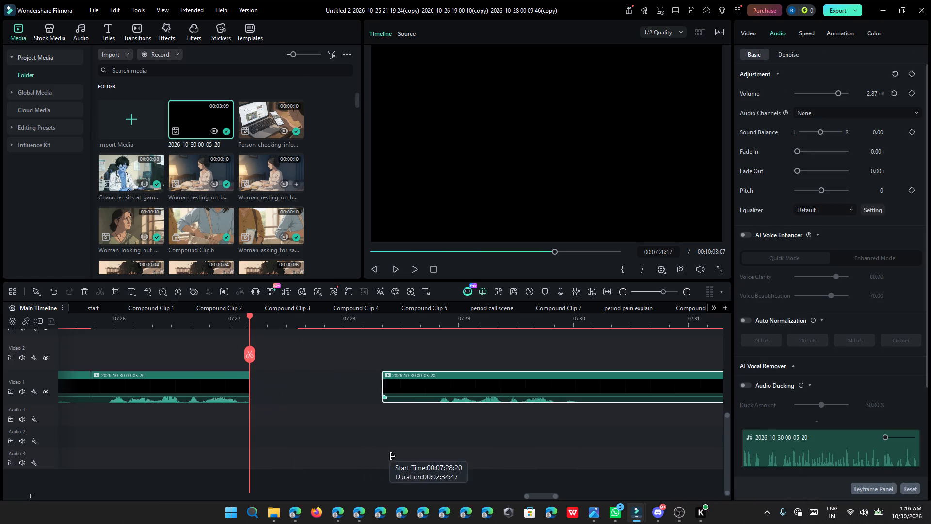
left_click_drag(393, 456, 420, 456)
left_click(404, 384)
left_click(412, 380)
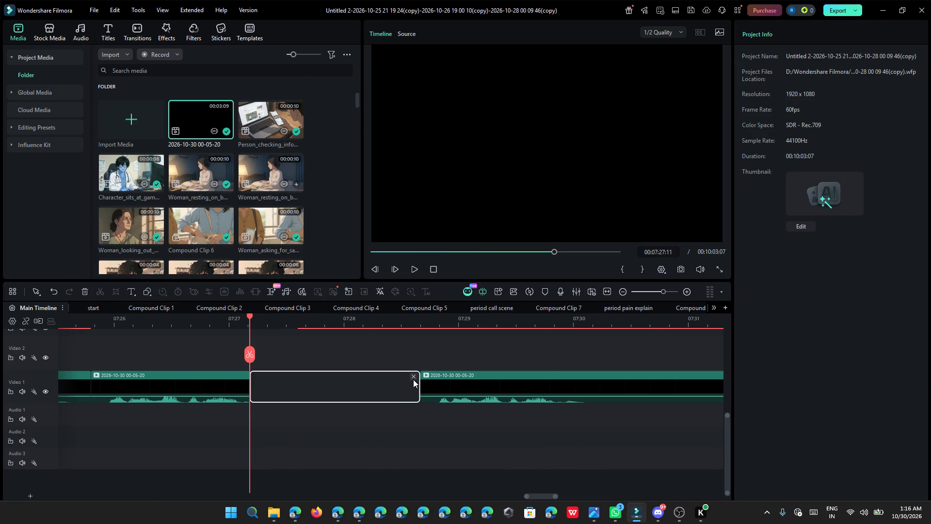
left_click(413, 378)
left_click(412, 377)
left_click(413, 376)
left_click(416, 376)
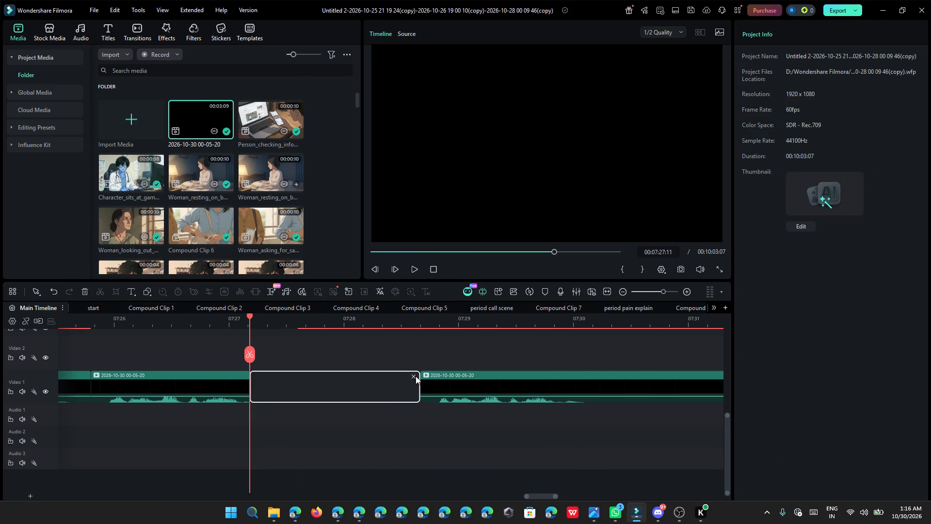
Replay the last phrases, trim the start of the clip after 00:07:27:11 to about 00:07:30:23 to drop its first phrase, and close the gap.
left_click(412, 281)
left_click(417, 271)
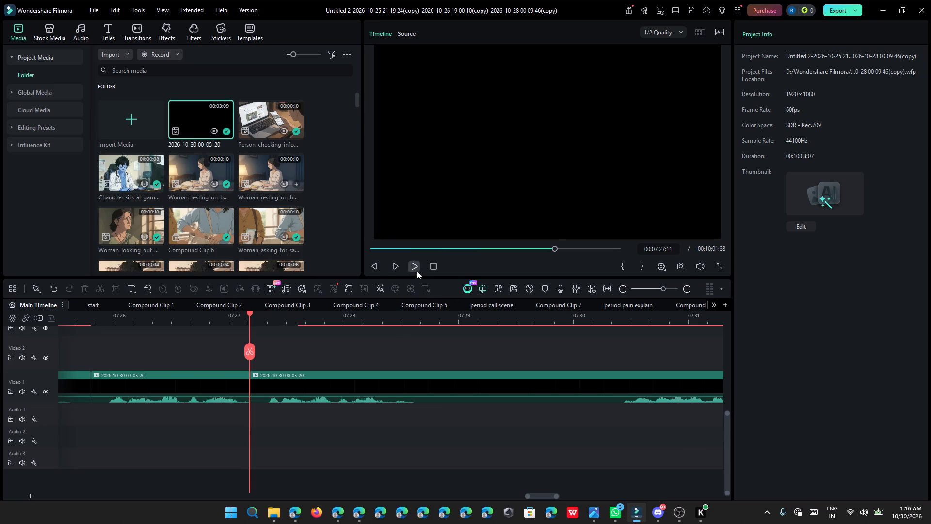
left_click(417, 271)
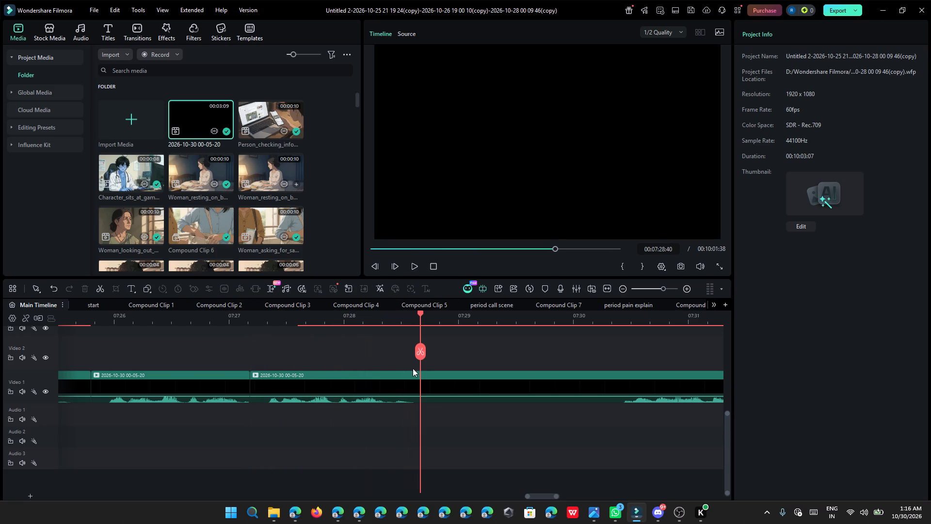
left_click_drag(126, 325, 126, 319)
left_click(108, 314)
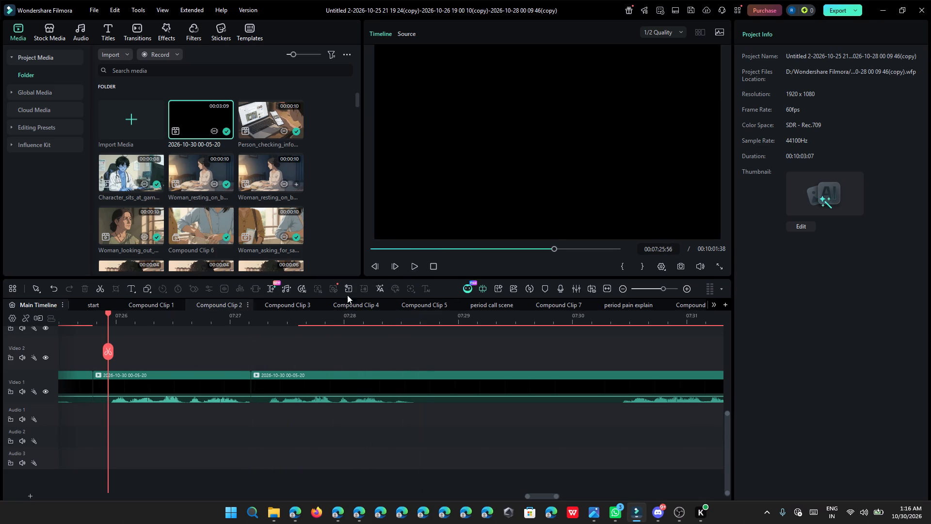
left_click(417, 267)
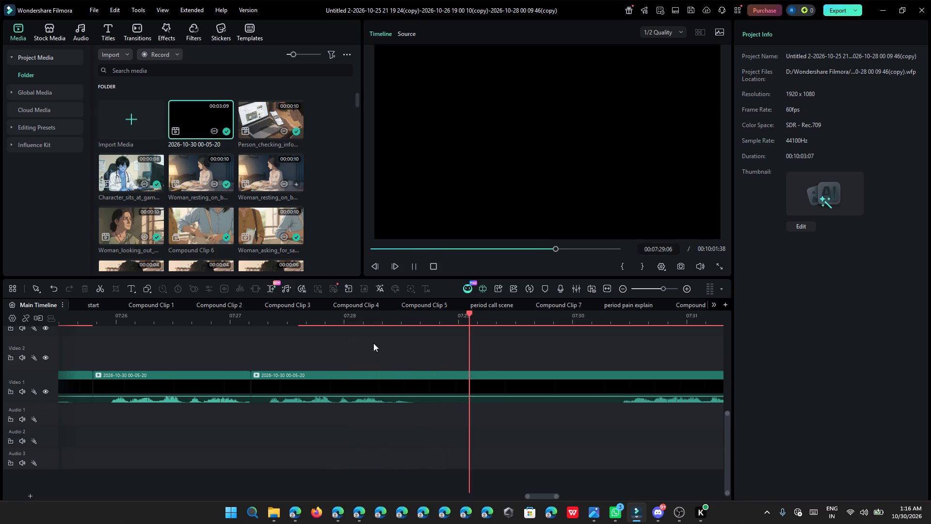
left_click(255, 390)
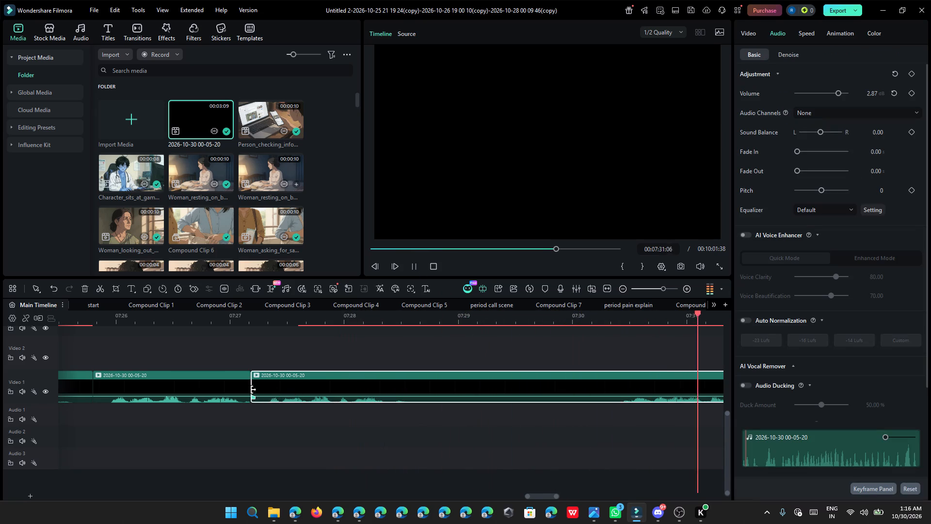
left_click(251, 387)
scroll(251, 387, "down", 11, "ctrl")
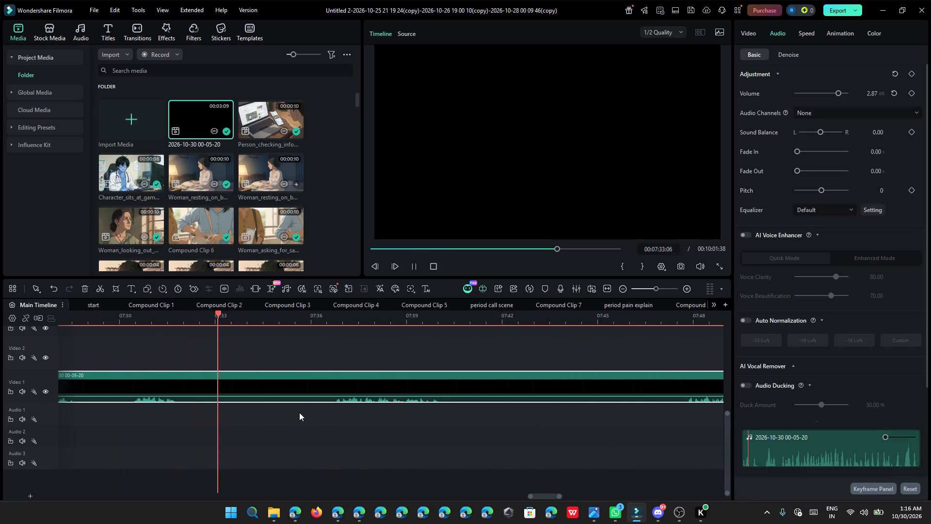
scroll(299, 412, "down", 2, "ctrl")
left_click(103, 314)
scroll(140, 372, "up", 4, "ctrl")
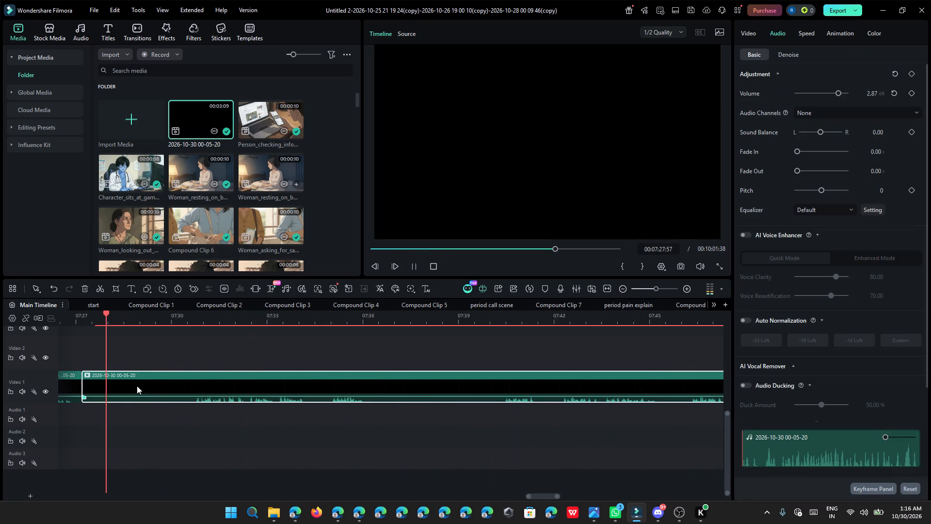
left_click_drag(77, 379, 193, 419)
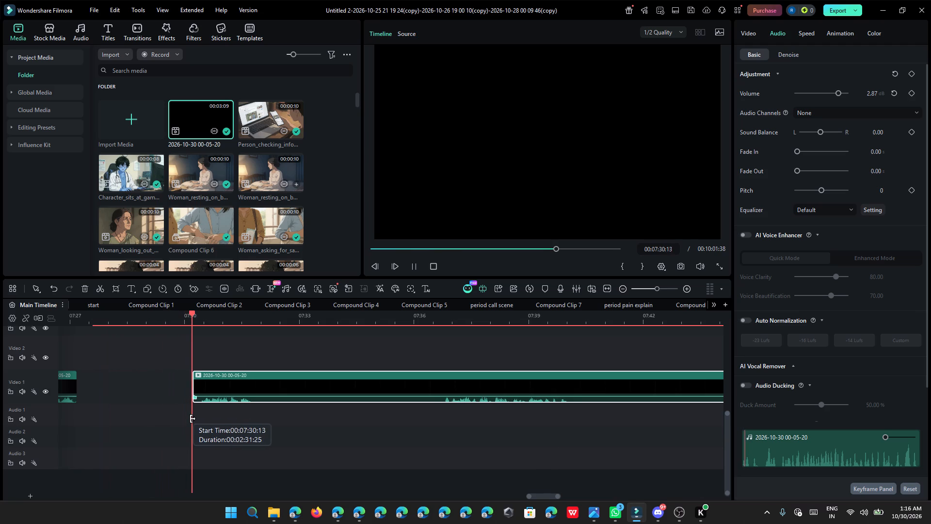
left_click_drag(193, 419, 199, 419)
left_click(185, 388)
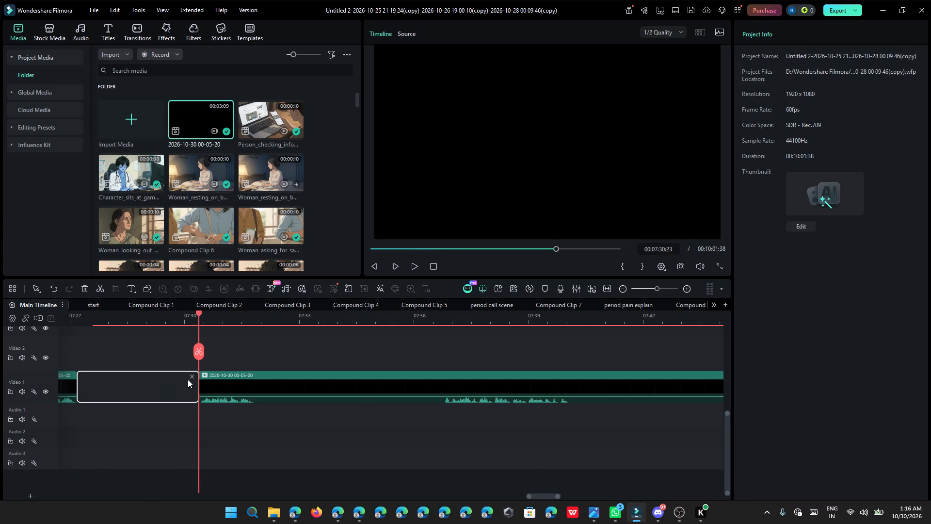
left_click(191, 377)
Play on, split the clip at 00:07:28:39 after the phrase, trim the silence up to the next speech, and close the gap.
left_click(405, 266)
left_click(409, 266)
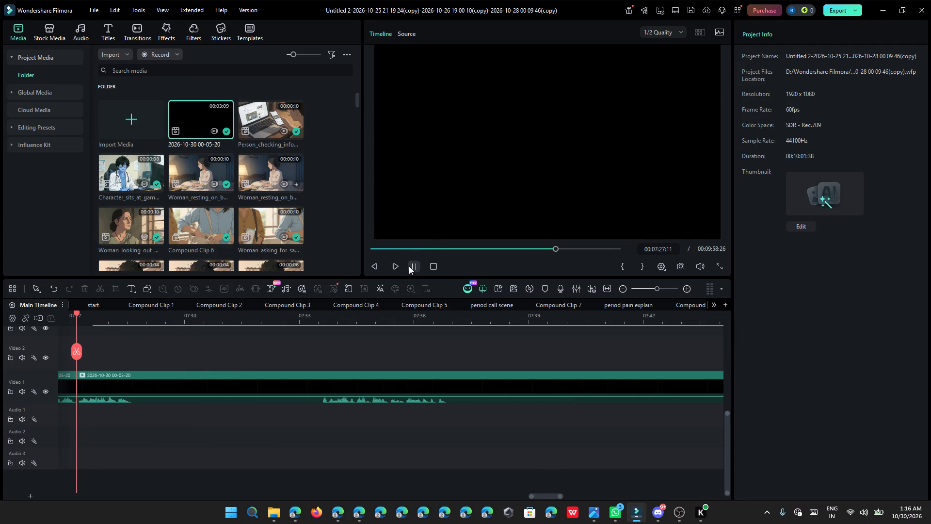
left_click(409, 265)
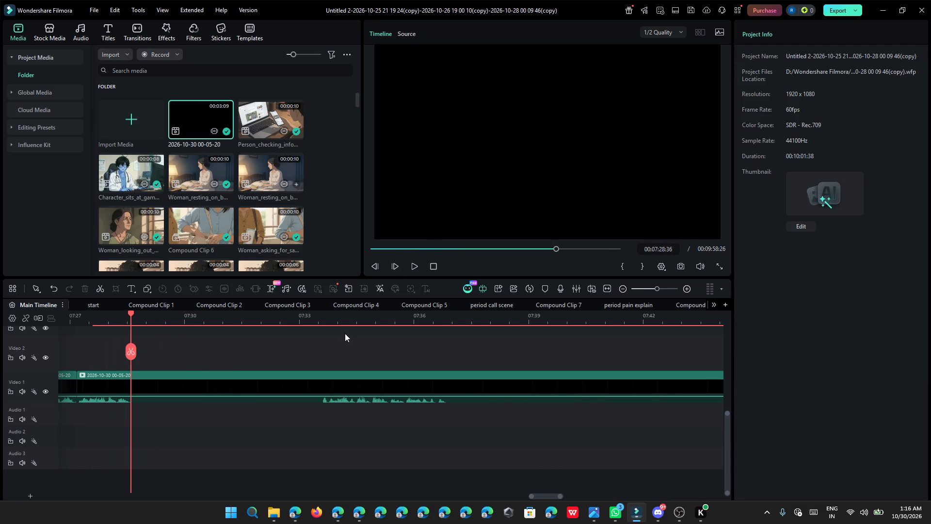
scroll(345, 333, "up", 6, "ctrl")
left_click_drag(130, 314, 137, 314)
left_click(135, 351)
scroll(249, 401, "down", 8, "ctrl")
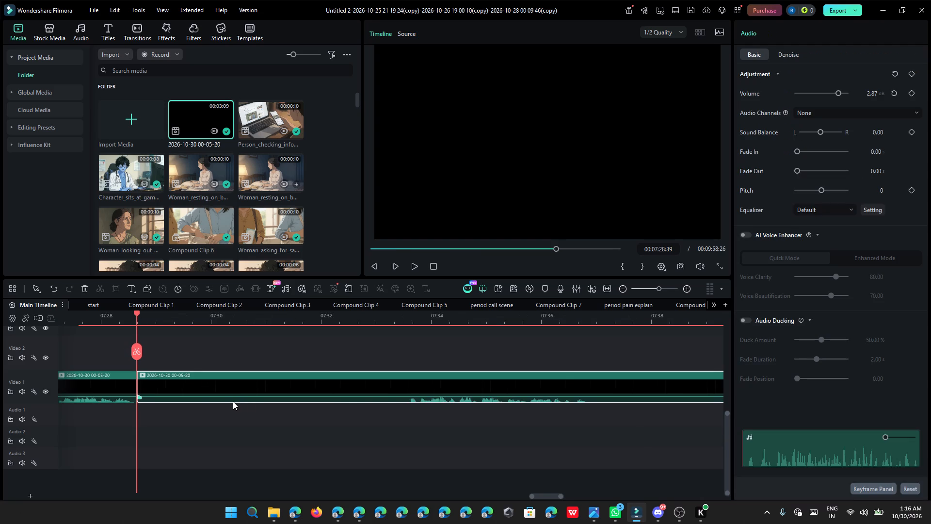
left_click_drag(138, 381, 290, 429)
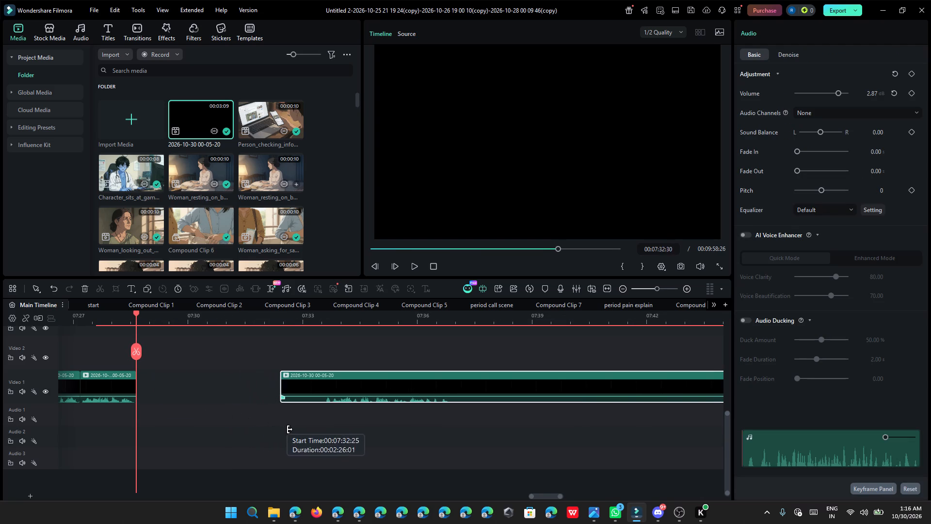
left_click_drag(290, 429, 321, 433)
left_click(302, 388)
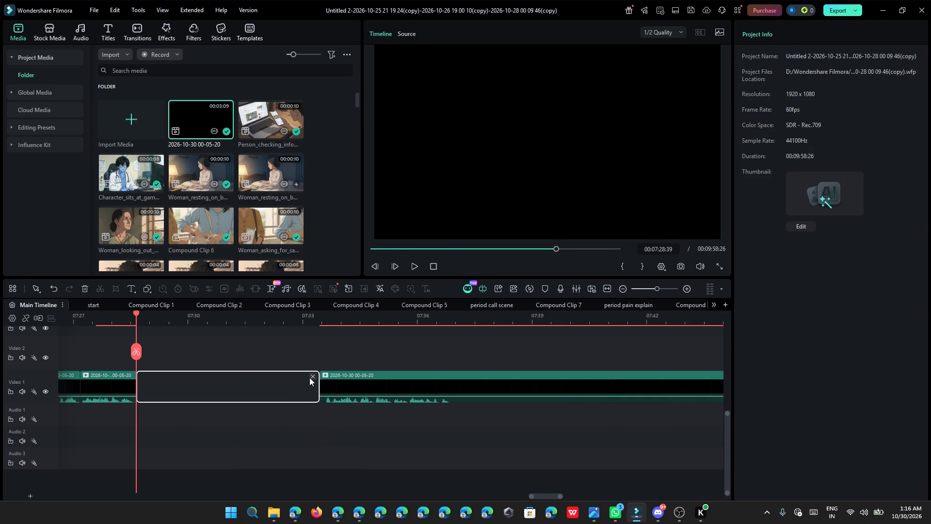
left_click(309, 377)
Play on, split the Video 1 recording at 00:07:32:08 after the phrase, trim the silence up to the next speech, and close the gap.
left_click(420, 263)
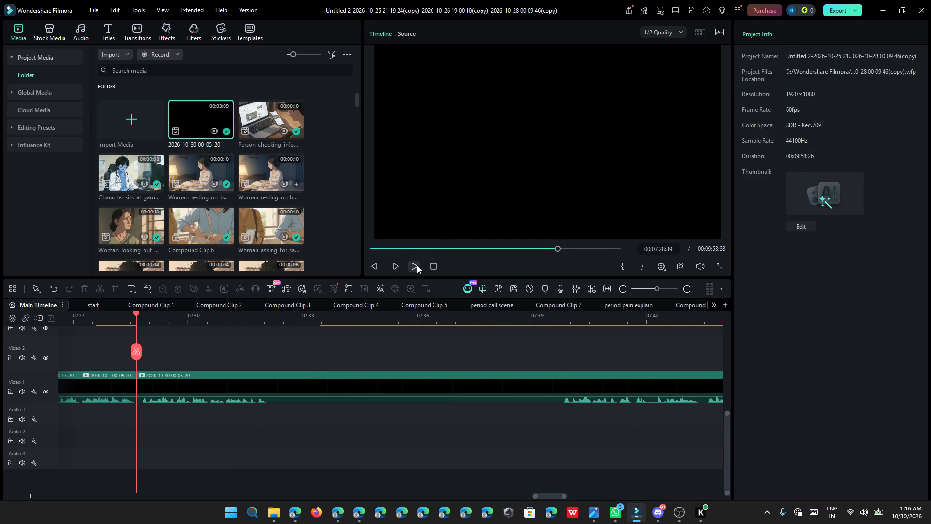
left_click(417, 265)
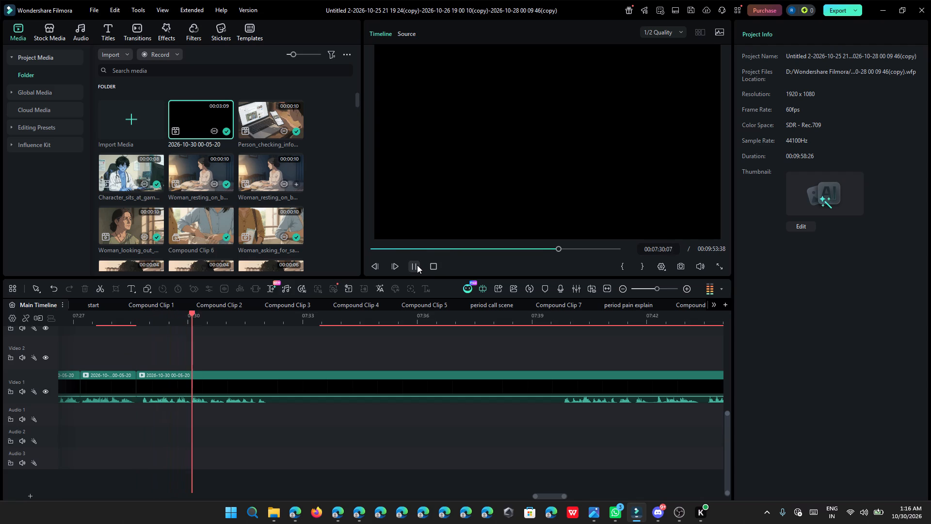
left_click(415, 264)
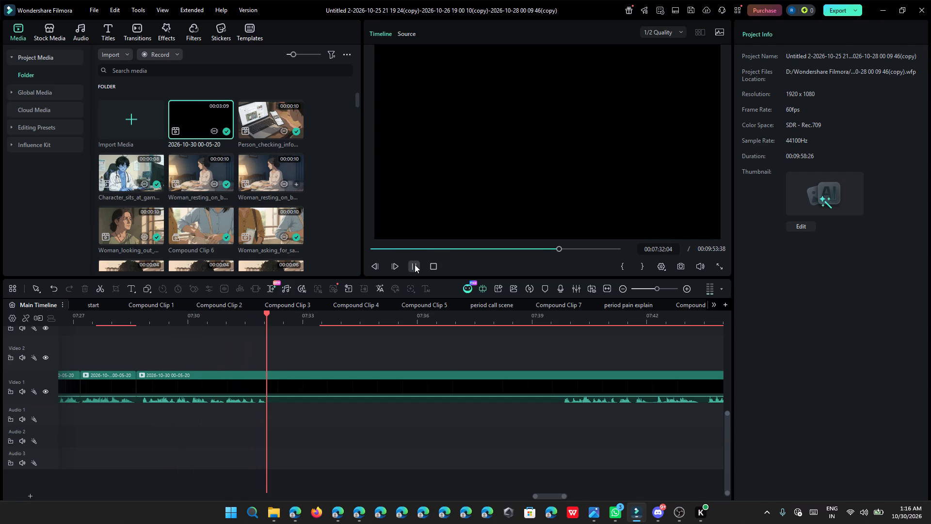
left_click(267, 354)
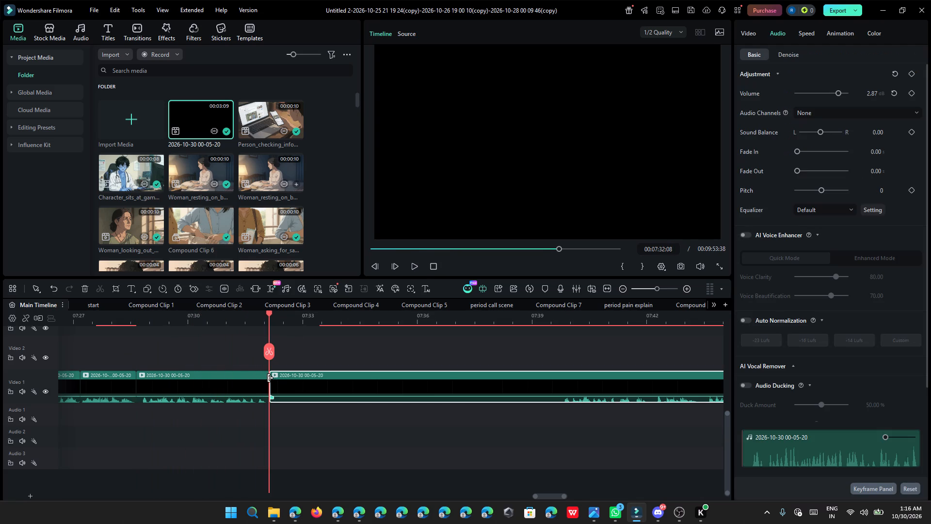
left_click_drag(272, 378, 560, 426)
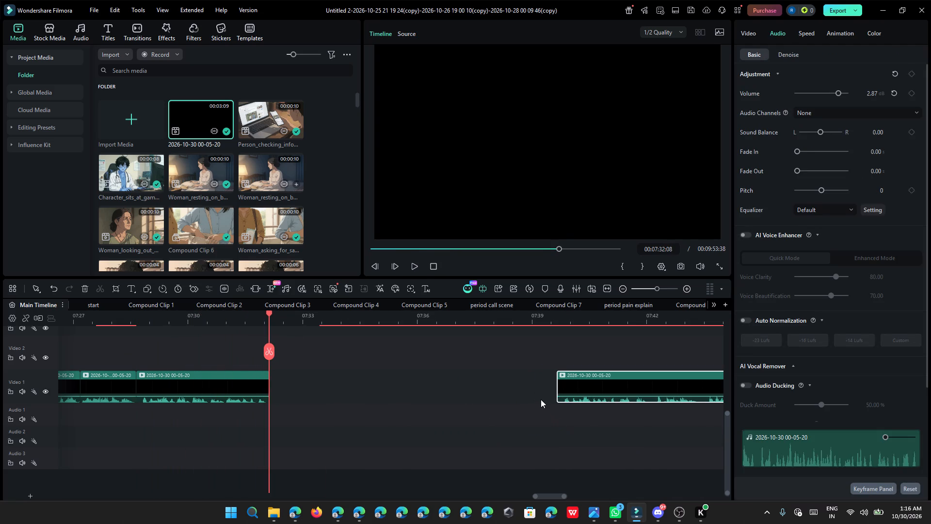
left_click(541, 399)
left_click(549, 376)
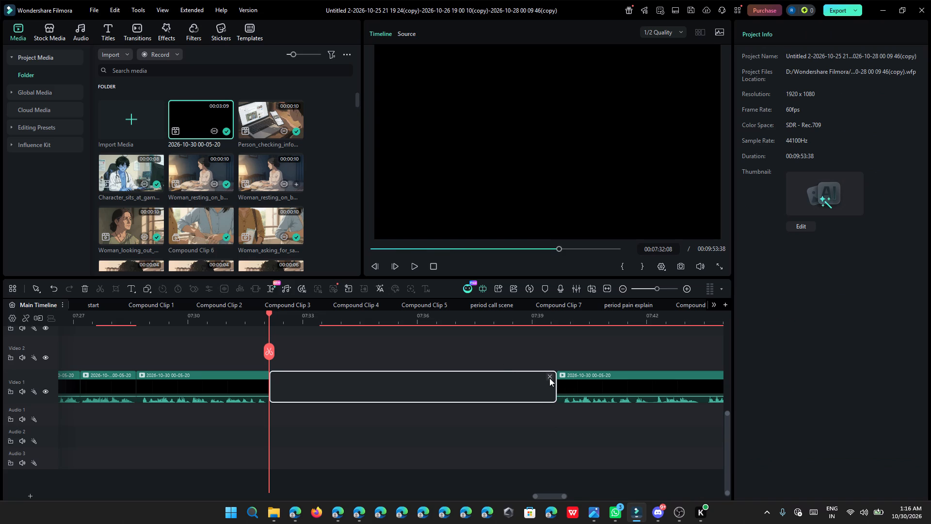
left_click(552, 377)
Play to the next pause, split the clip at 00:07:37:12, trim the silence up to the following speech, and close the gap.
left_click(413, 266)
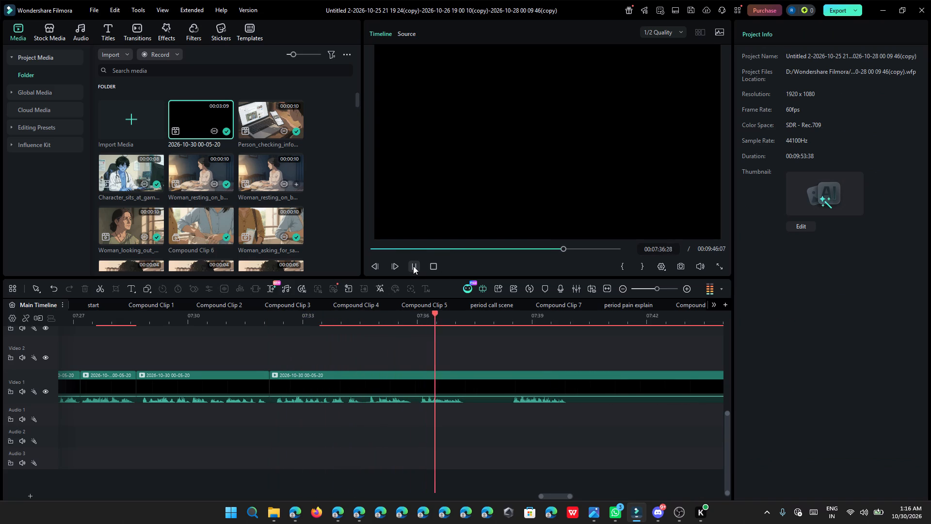
left_click(413, 266)
scroll(430, 335, "up", 5, "ctrl")
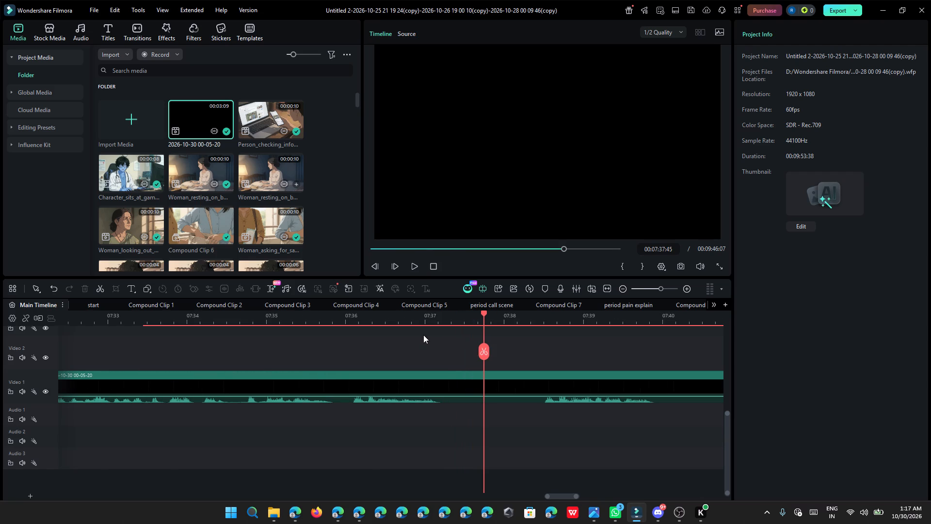
left_click(440, 321)
left_click(452, 384)
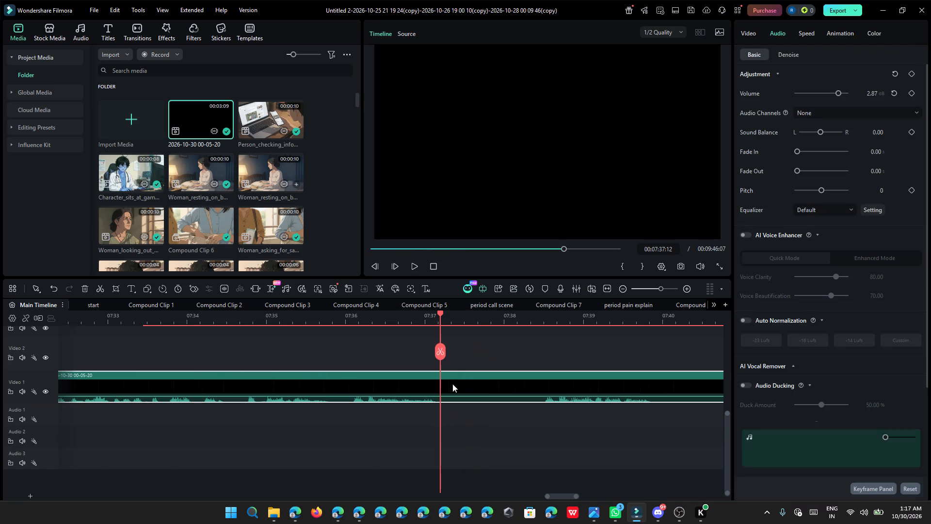
left_click(441, 353)
left_click_drag(442, 383, 525, 414)
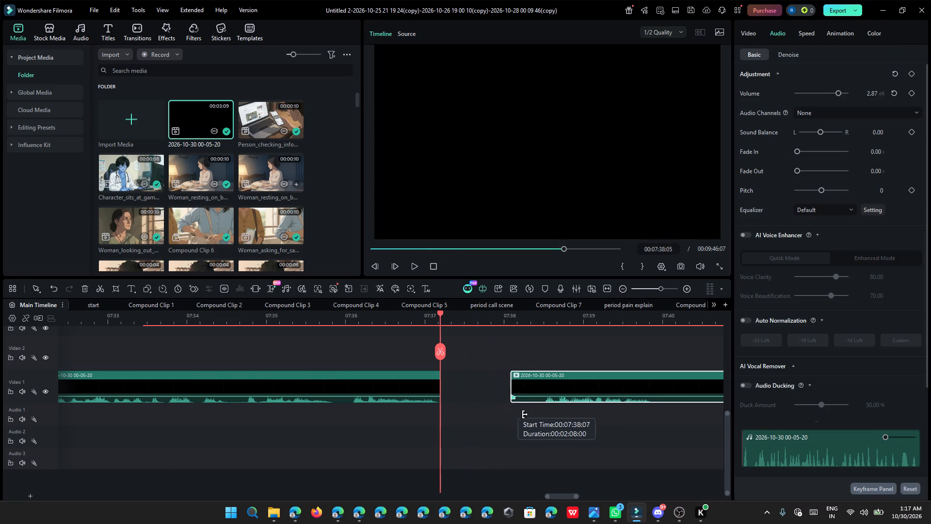
left_click_drag(525, 414, 542, 415)
left_click(530, 389)
left_click(533, 376)
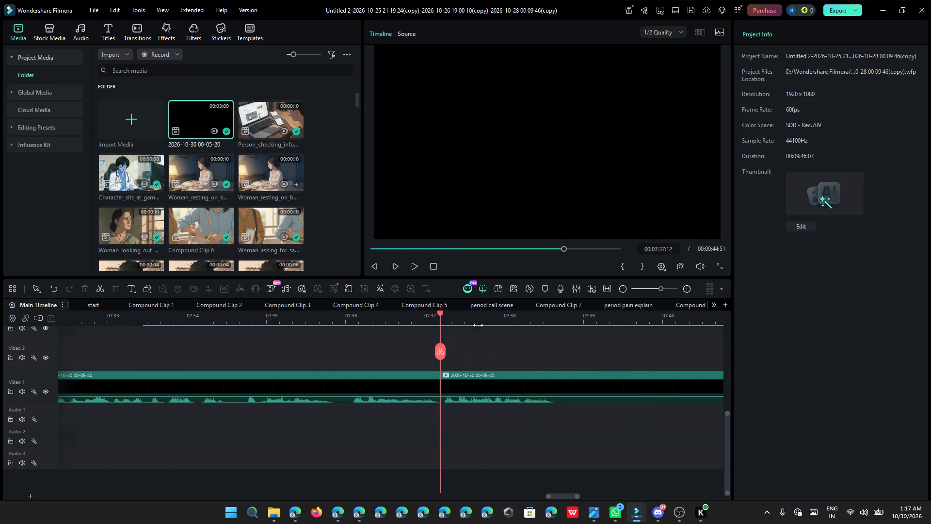
Play on, split the clip at 00:07:38:58, trim the following silence up to about 00:07:44:46, and close the gap.
left_click(415, 268)
scroll(493, 395, "down", 5, "ctrl")
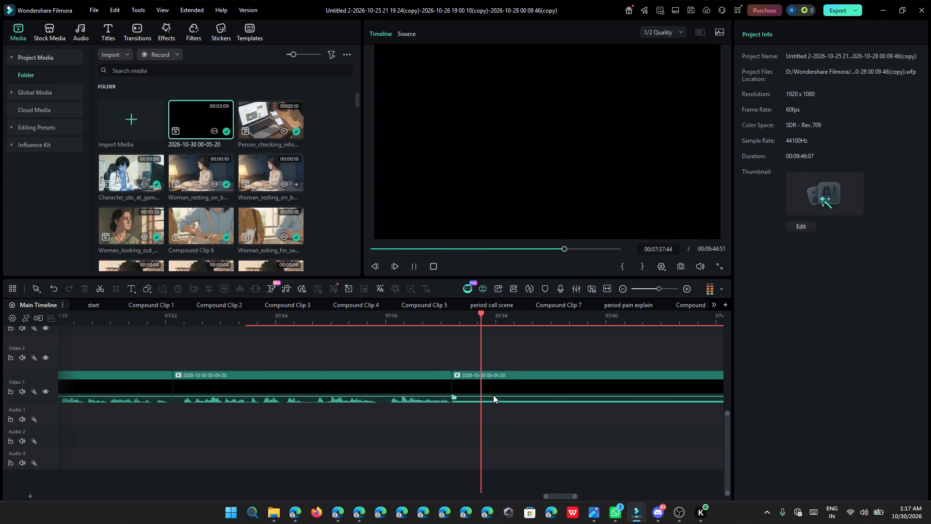
scroll(493, 395, "down", 4, "ctrl")
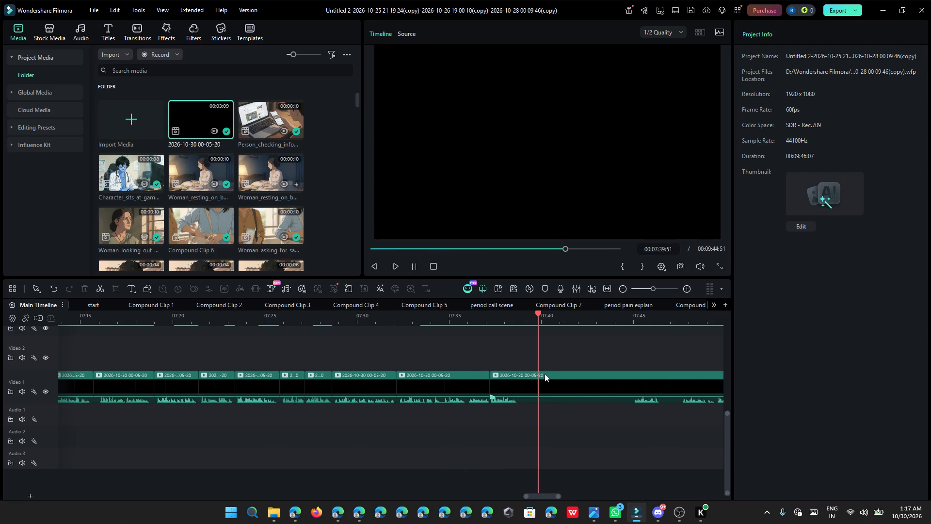
scroll(545, 374, "up", 6, "ctrl")
left_click(417, 269)
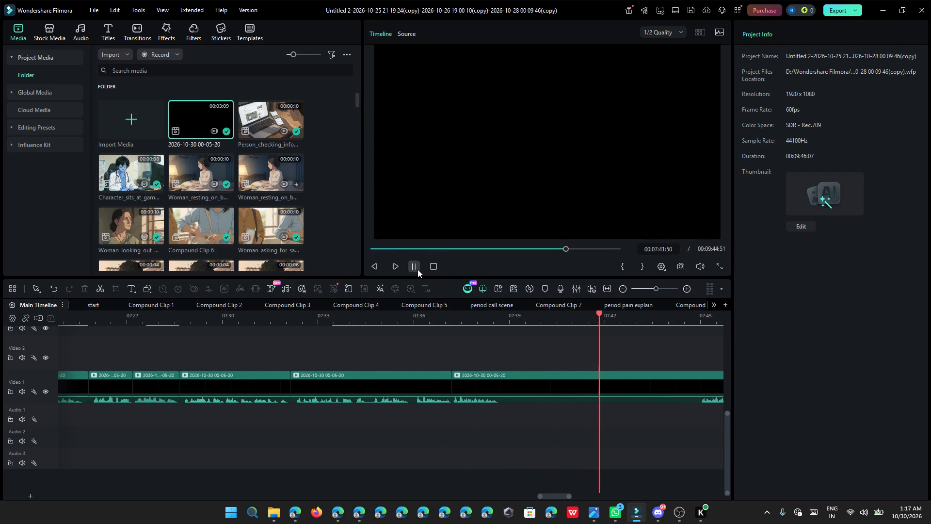
left_click(508, 321)
left_click(511, 349)
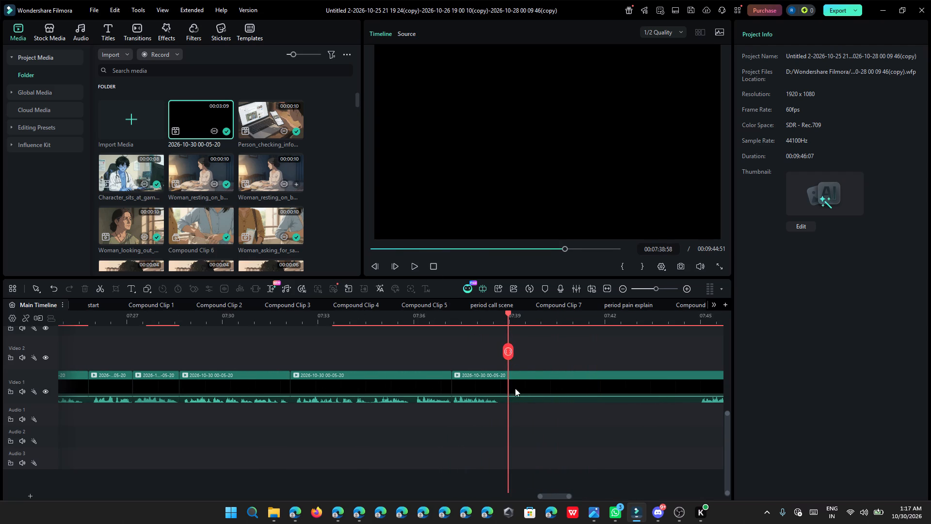
left_click_drag(511, 389, 695, 428)
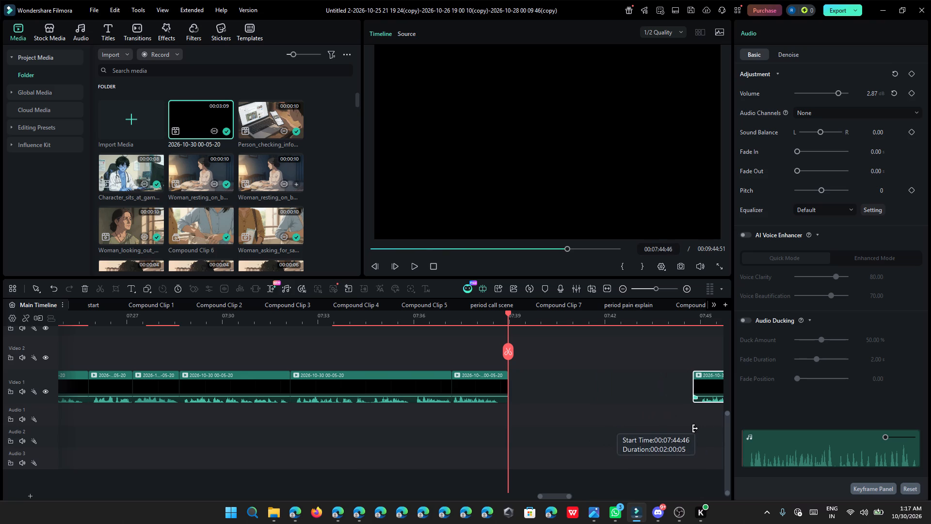
left_click_drag(695, 428, 696, 428)
left_click(684, 386)
left_click(688, 378)
left_click(682, 377)
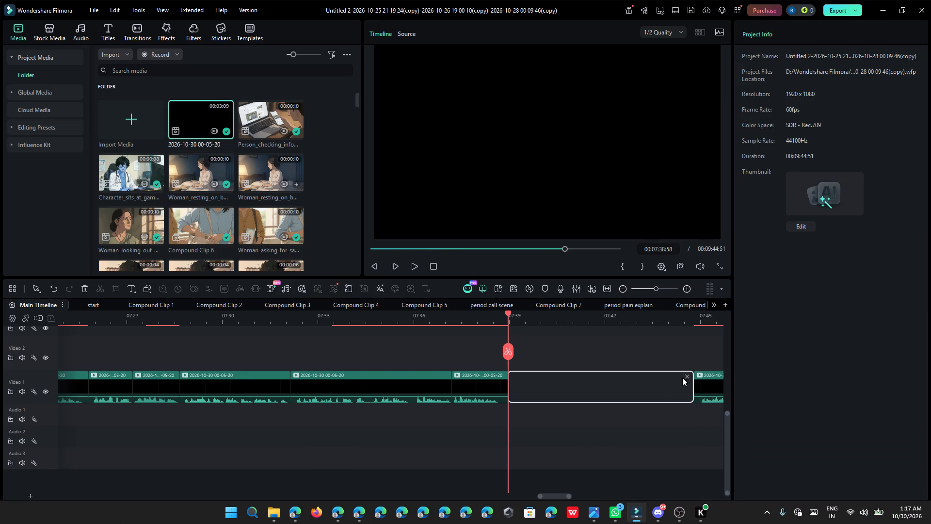
left_click(686, 377)
scroll(549, 414, "up", 1, "ctrl")
scroll(613, 404, "up", 1, "ctrl")
scroll(608, 406, "down", 2, "ctrl")
left_click(687, 375)
Trim the end of the short clip before 00:07:38:58 back to 00:07:38:48 and close the gap after it.
scroll(550, 411, "up", 5, "ctrl")
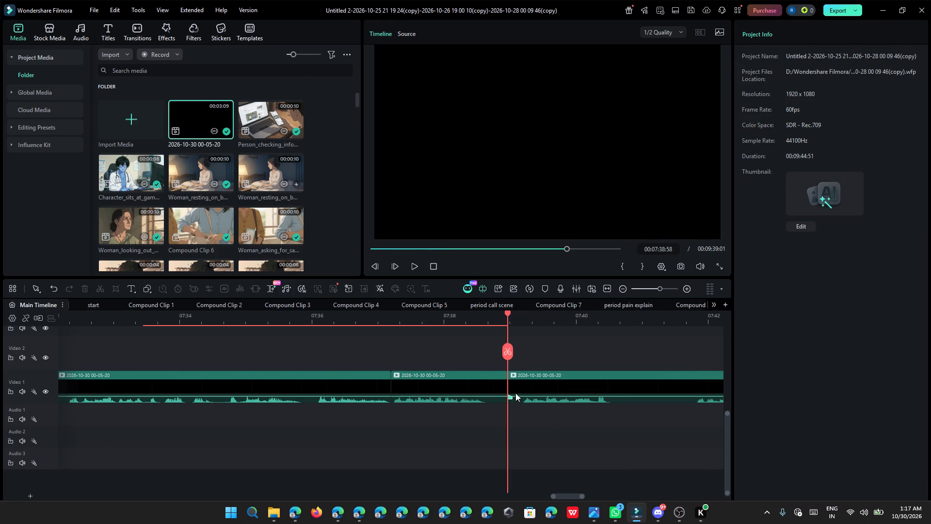
left_click_drag(507, 387, 503, 387)
left_click_drag(506, 385, 495, 385)
left_click(500, 385)
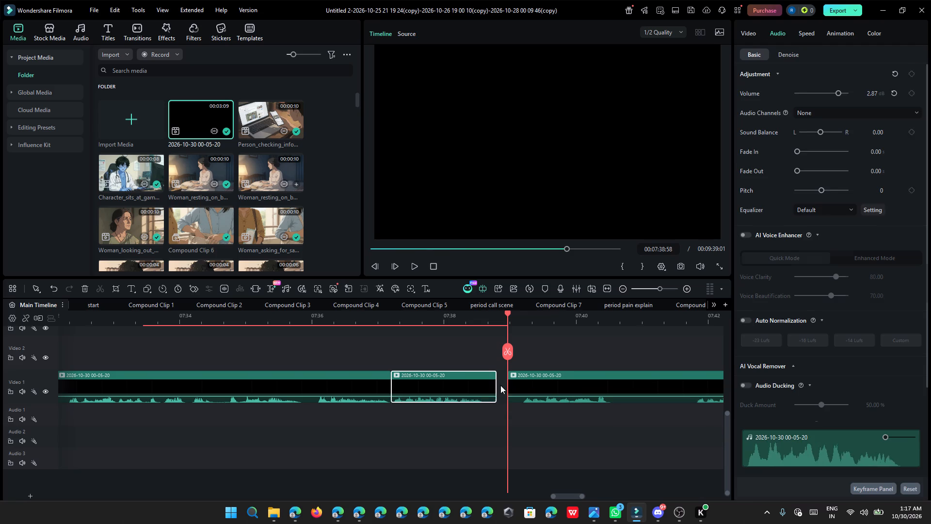
left_click(505, 380)
left_click(502, 374)
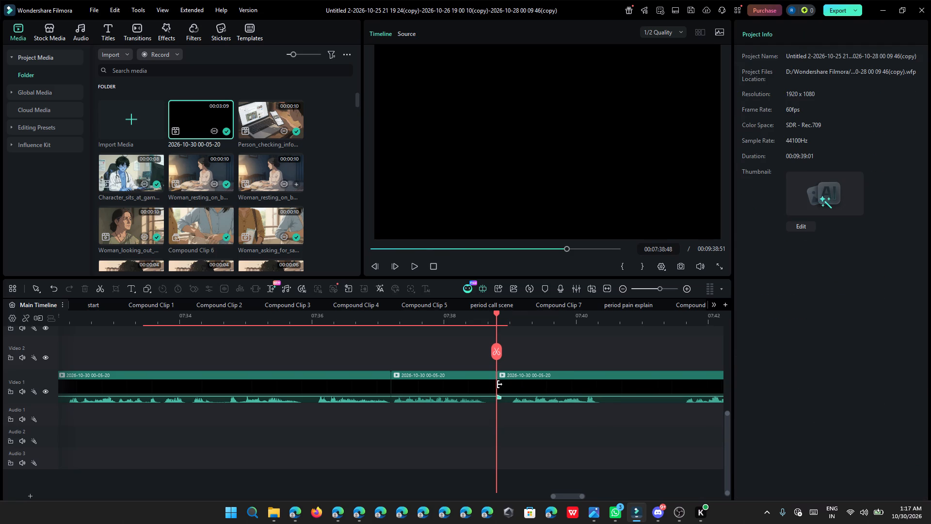
Trim about 10 frames of silence from the start of the clip at 00:07:38:48 and close the gap before it.
left_click_drag(500, 384, 510, 384)
left_click(503, 381)
left_click(508, 373)
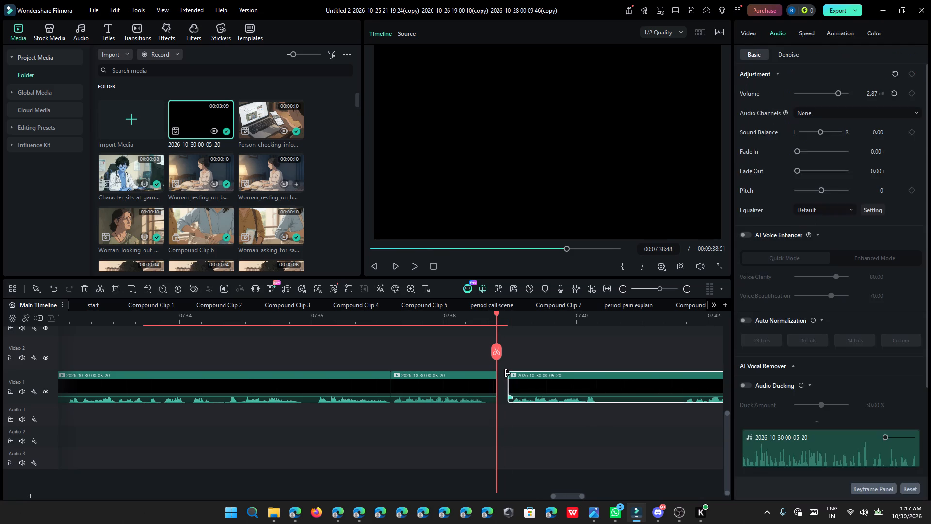
left_click(504, 374)
left_click(502, 374)
left_click(501, 376)
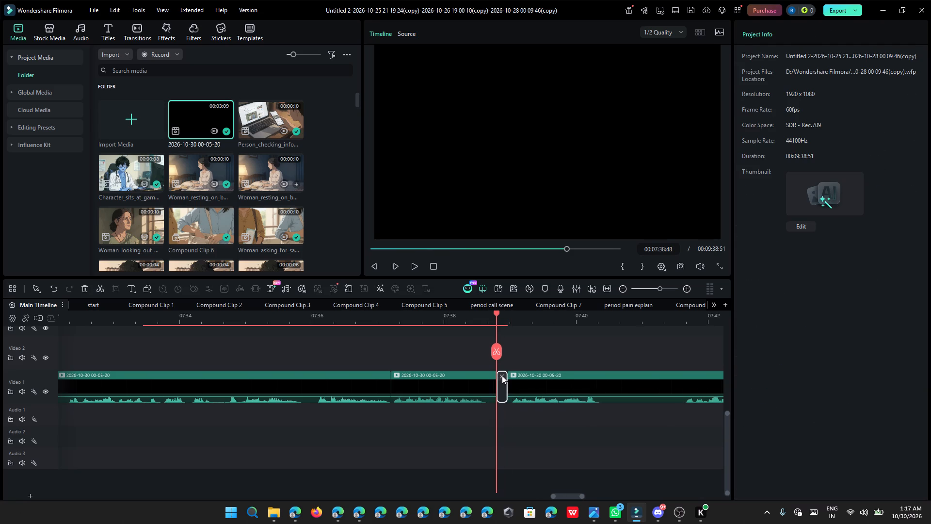
left_click(502, 376)
left_click(502, 376)
left_click(502, 380)
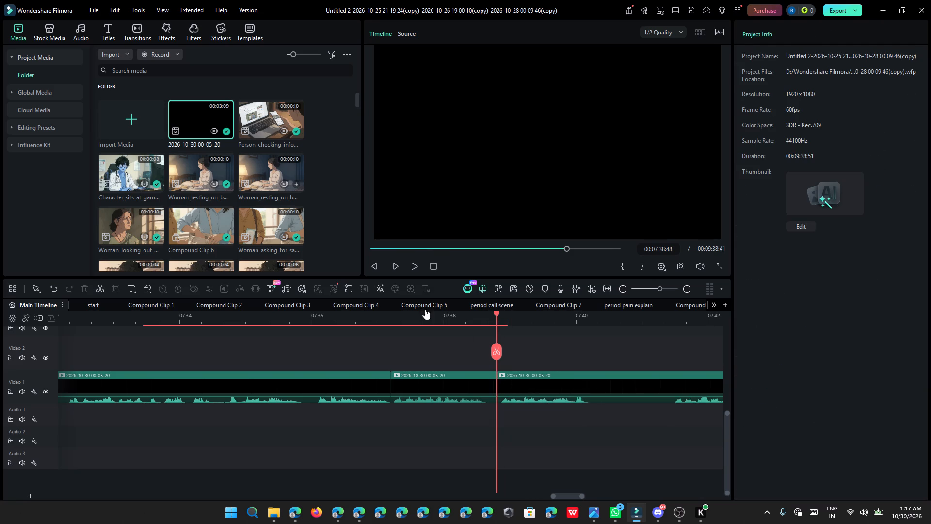
Play the following phrases, trim the start of the clip after 00:07:38:48 to about 00:07:50 to drop its first phrases, and close the gap.
left_click(414, 268)
scroll(467, 372, "down", 6, "ctrl")
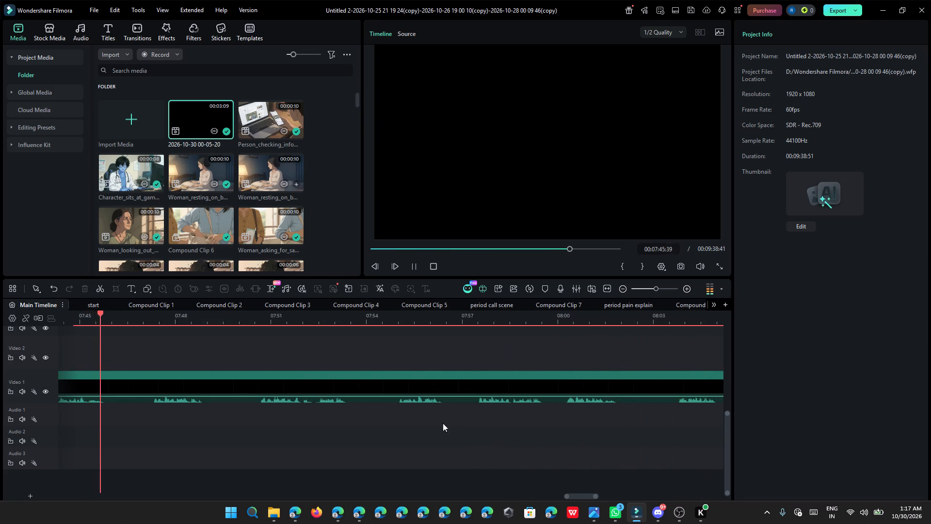
left_click_drag(568, 493, 551, 496)
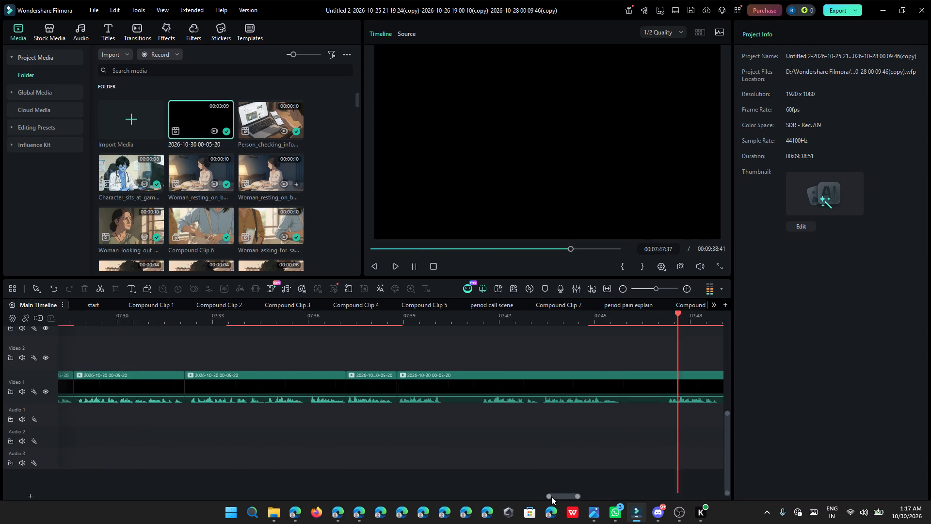
left_click_drag(551, 496, 552, 496)
scroll(562, 445, "down", 3, "ctrl")
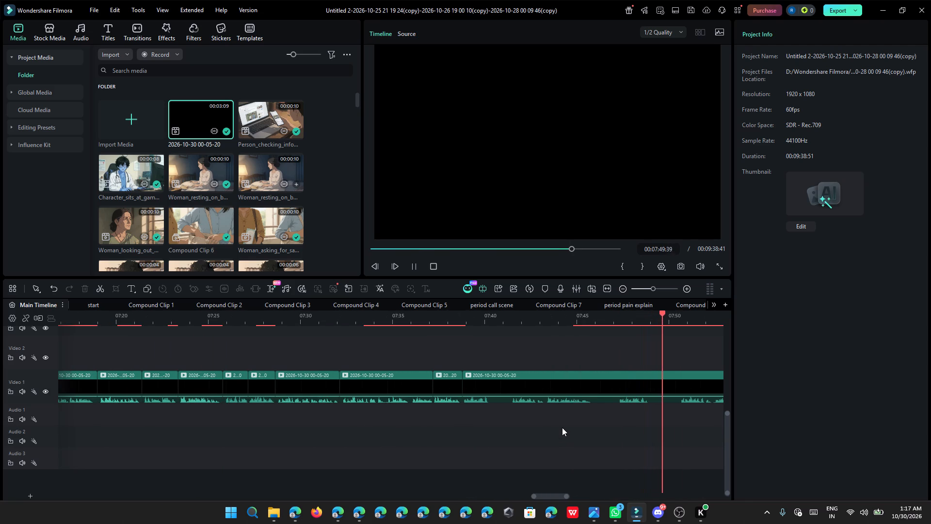
left_click(488, 386)
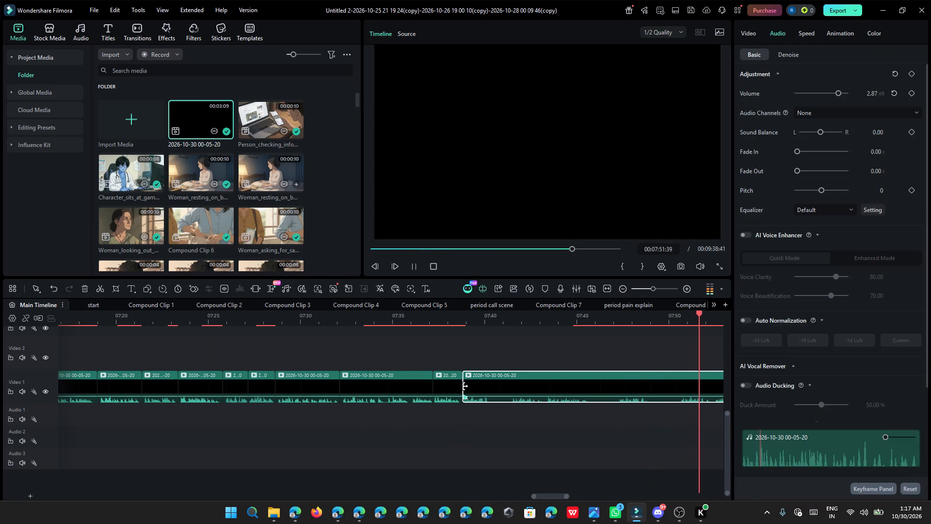
left_click_drag(465, 386, 682, 442)
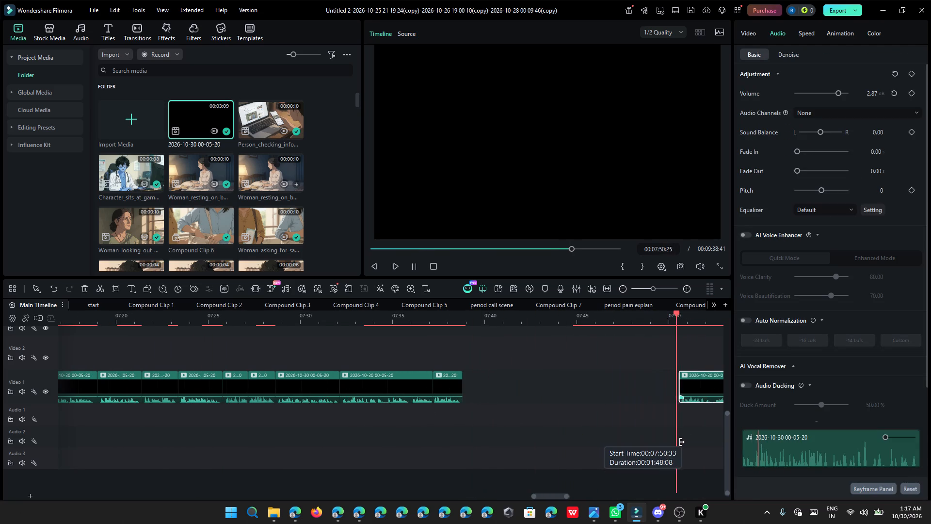
left_click_drag(682, 442, 675, 442)
left_click(660, 384)
left_click(666, 379)
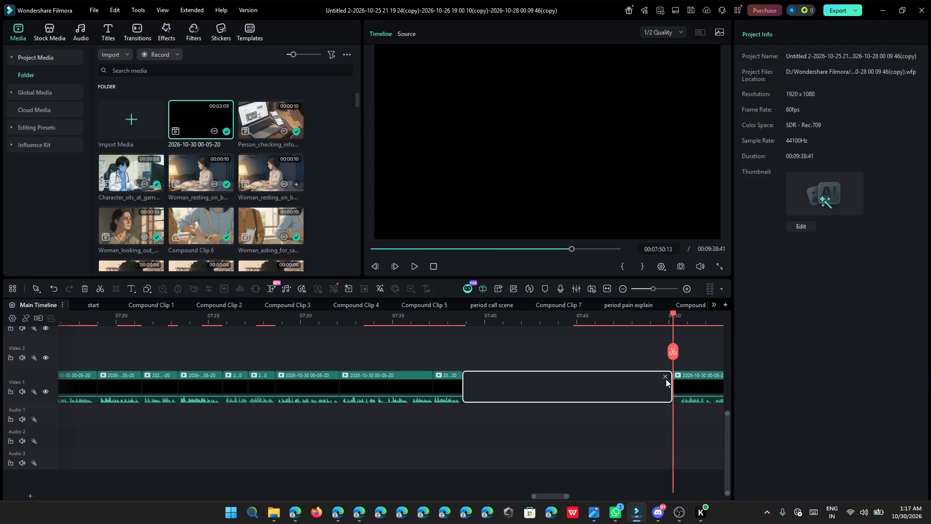
Play the phrases after 00:07:38:48, trim the start of the clip there to about 00:07:45:57, and close the gap before it.
left_click(406, 266)
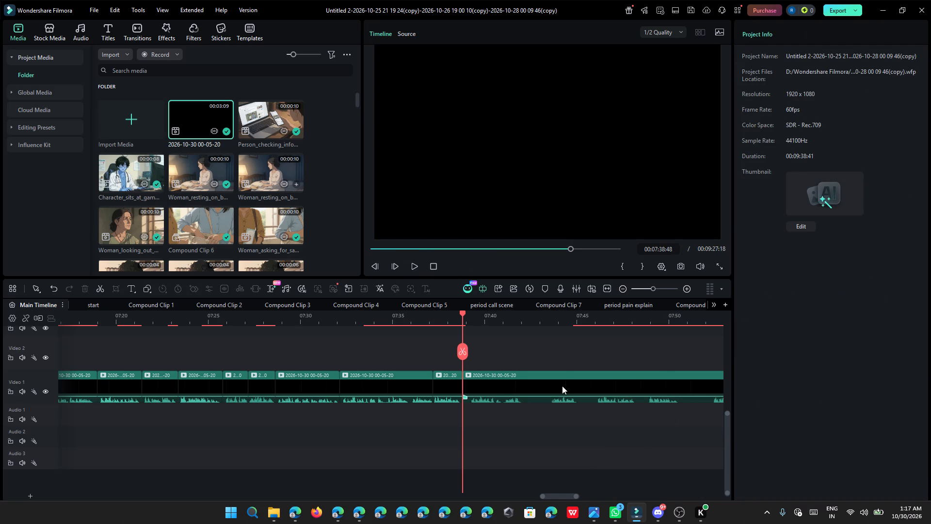
scroll(562, 385, "up", 5)
left_click_drag(418, 273, 418, 269)
left_click(418, 268)
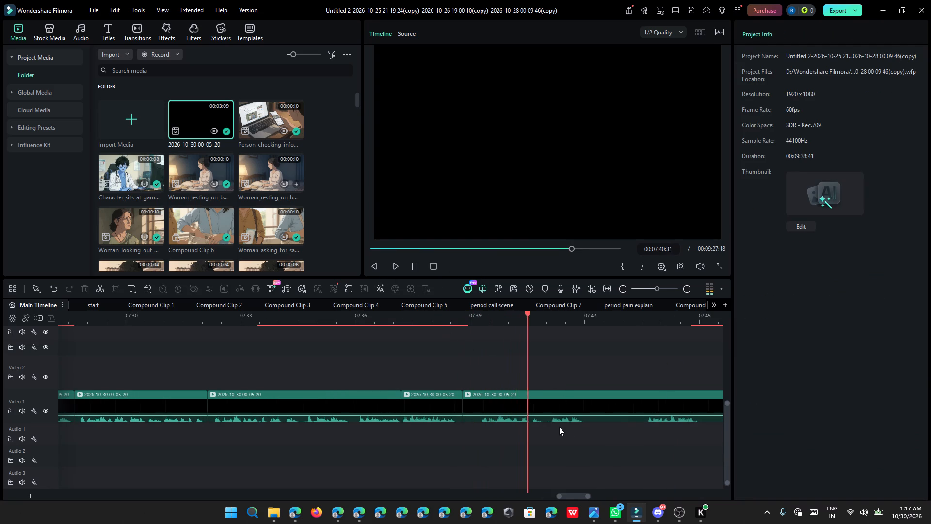
left_click_drag(578, 495, 583, 494)
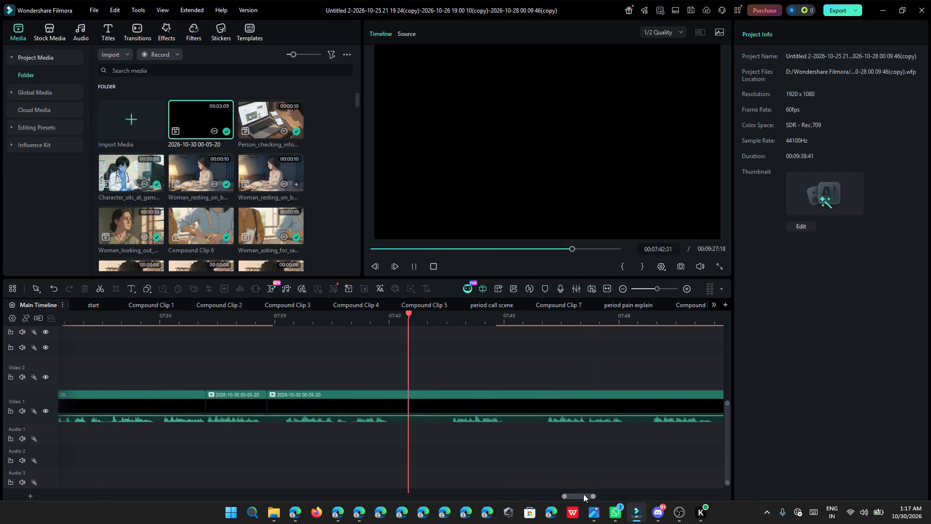
left_click_drag(583, 494, 585, 493)
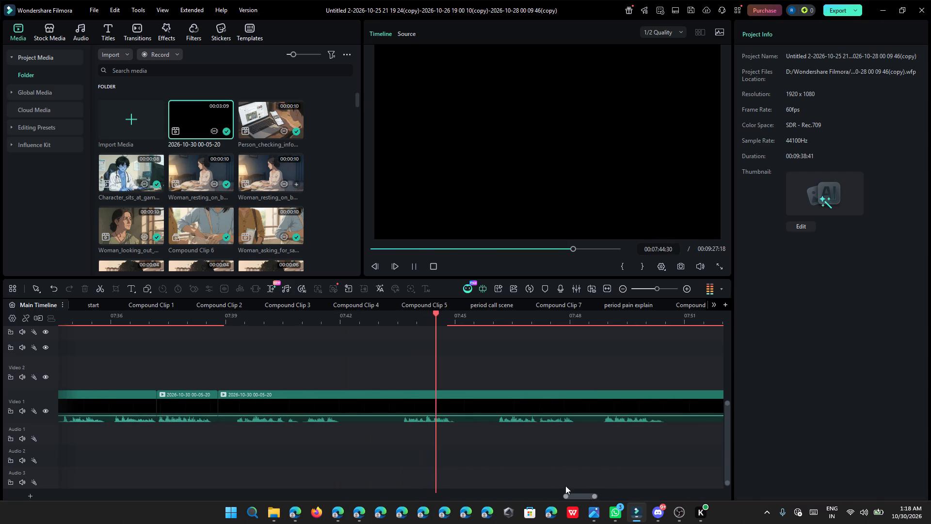
left_click(252, 400)
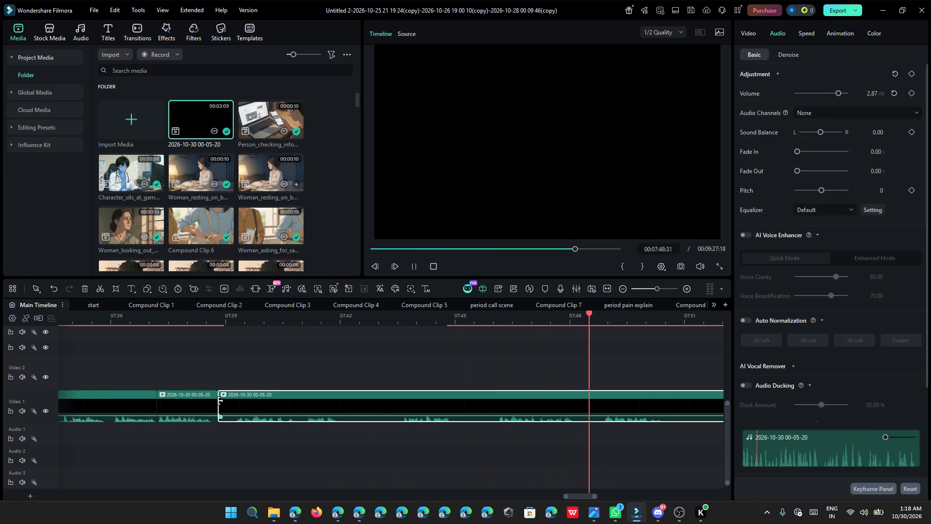
left_click_drag(221, 401, 228, 401)
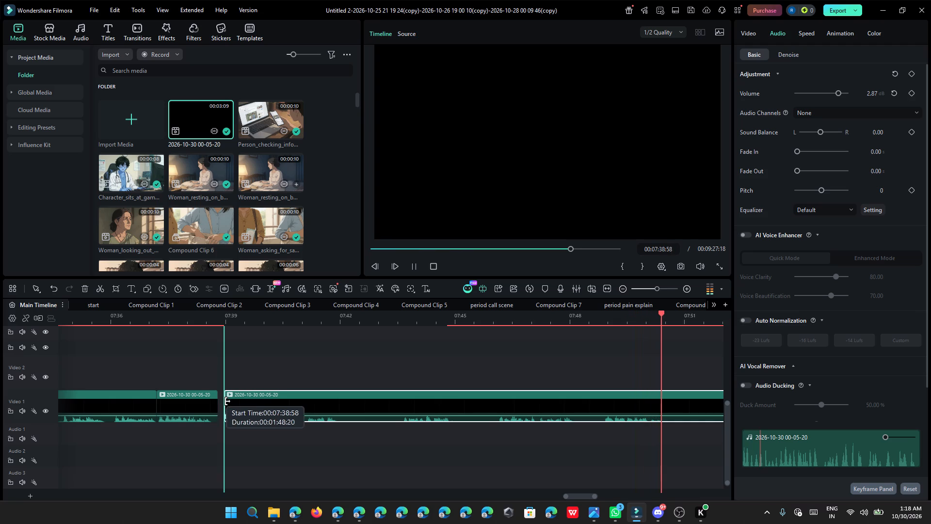
left_click_drag(228, 401, 489, 468)
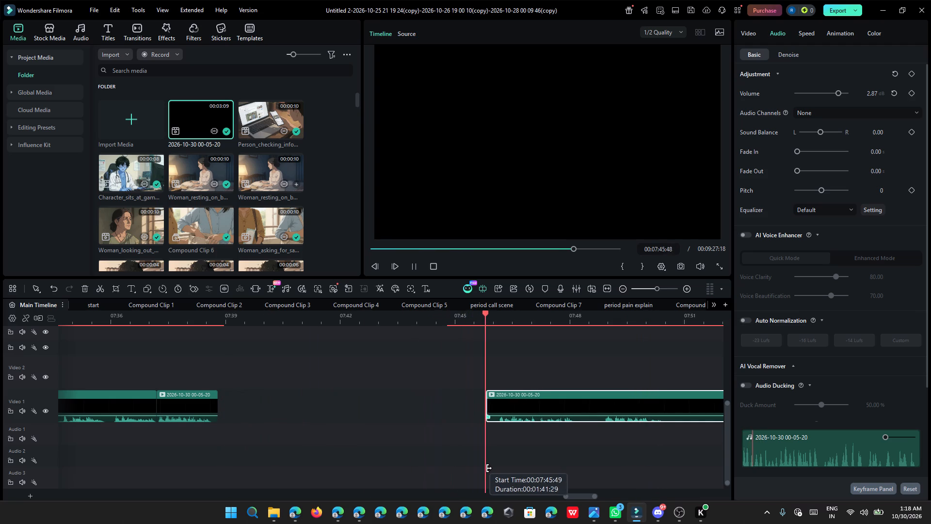
left_click_drag(489, 468, 494, 468)
left_click(472, 418)
left_click(481, 403)
left_click(483, 393)
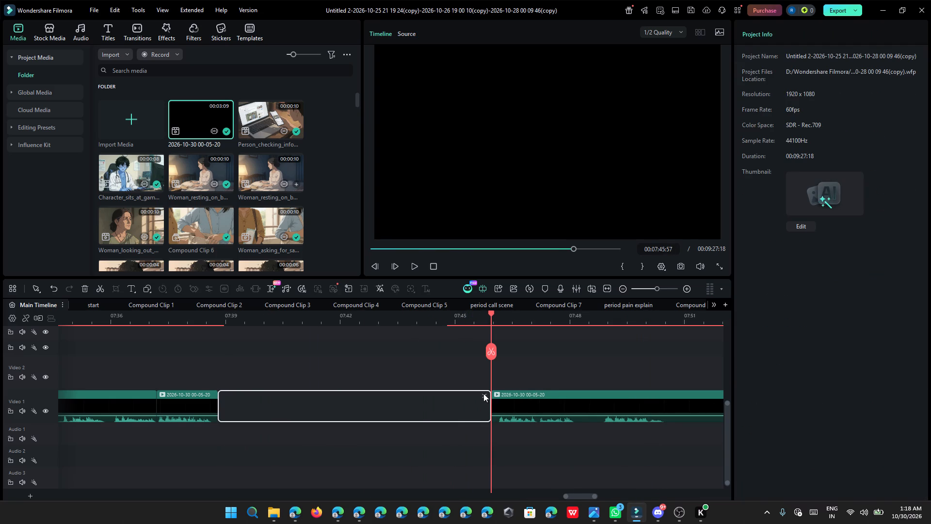
Play on, split the clip at 00:07:41:04, trim about 40 frames of silence from the start of the following clip, and close the gap.
left_click(422, 276)
left_click(415, 274)
left_click(426, 265)
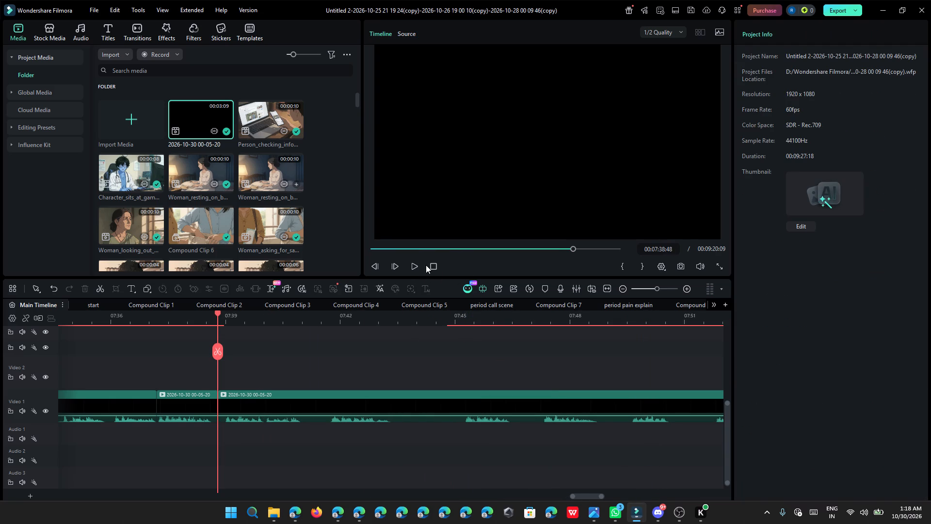
left_click(417, 266)
scroll(410, 412, "up", 6, "ctrl")
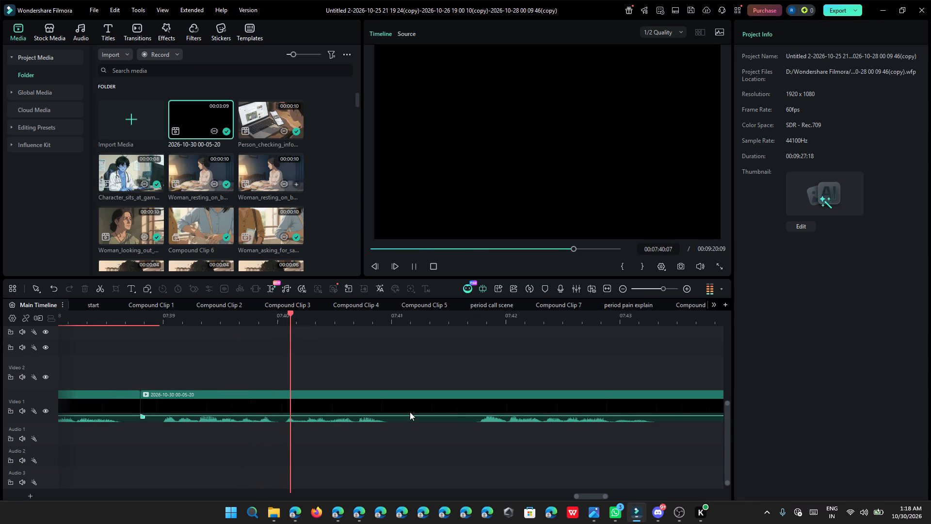
left_click(416, 267)
left_click(399, 321)
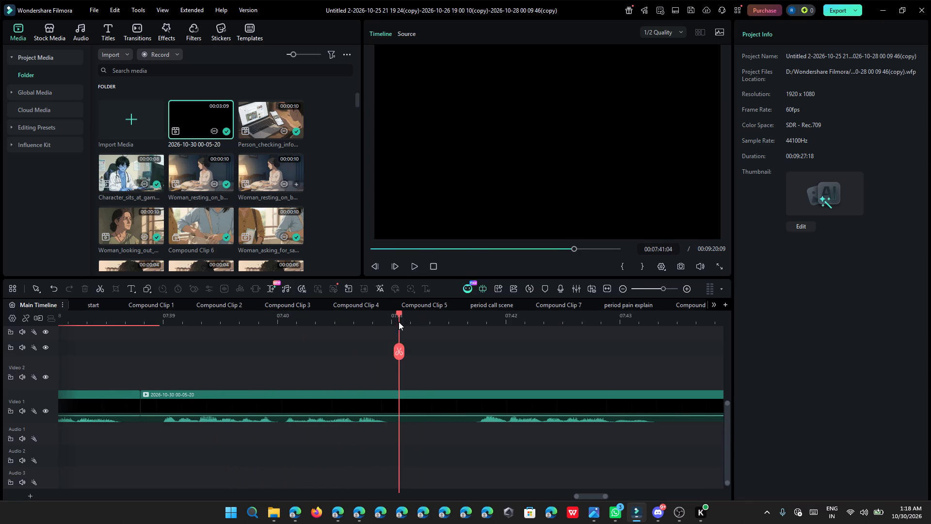
left_click(397, 355)
left_click_drag(401, 399, 450, 425)
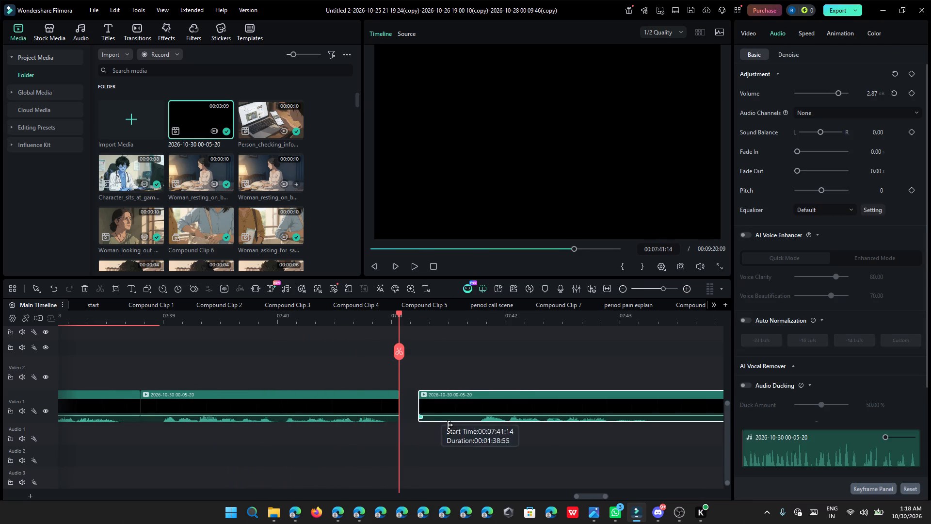
left_click_drag(450, 425, 478, 436)
left_click(467, 405)
left_click(469, 397)
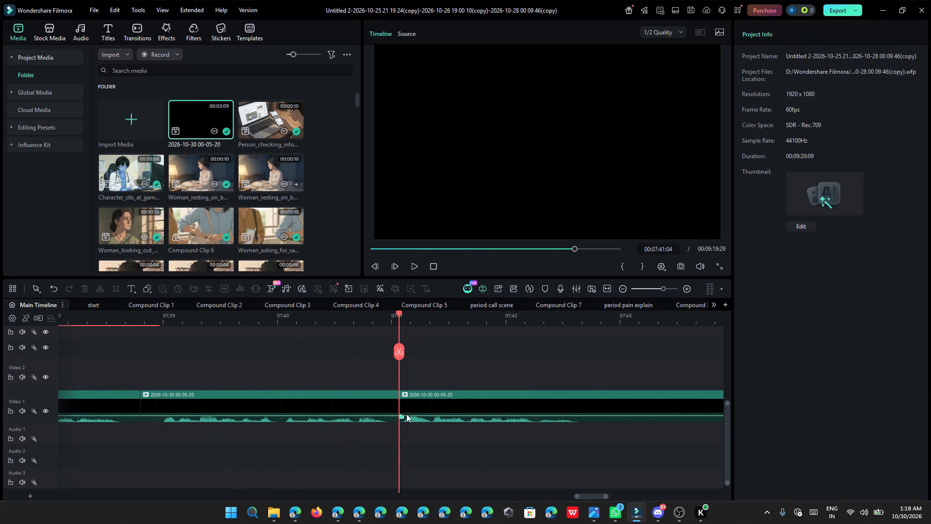
Trim the end of the clip before 00:07:41:04 back to 00:07:41:00 and close the gap after it.
left_click_drag(397, 409, 389, 409)
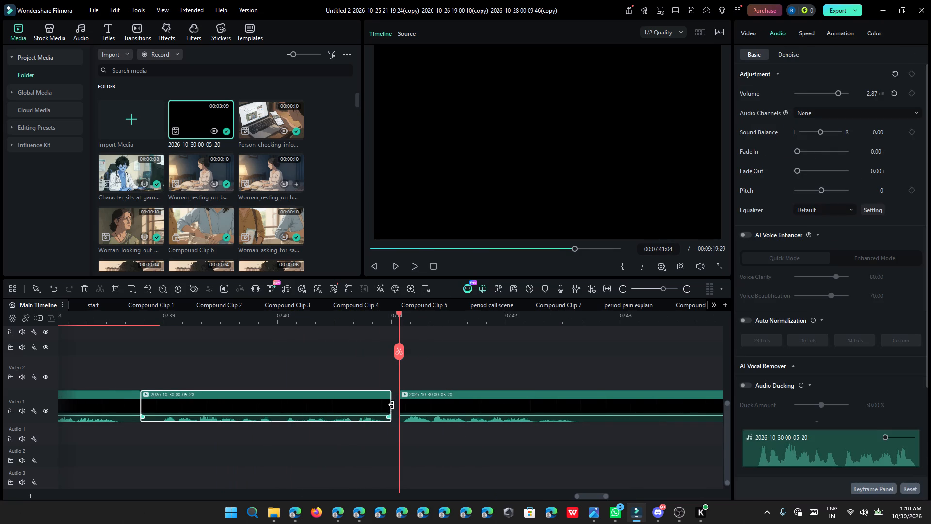
left_click(393, 403)
scroll(394, 398, "up", 3, "ctrl")
left_click(394, 397)
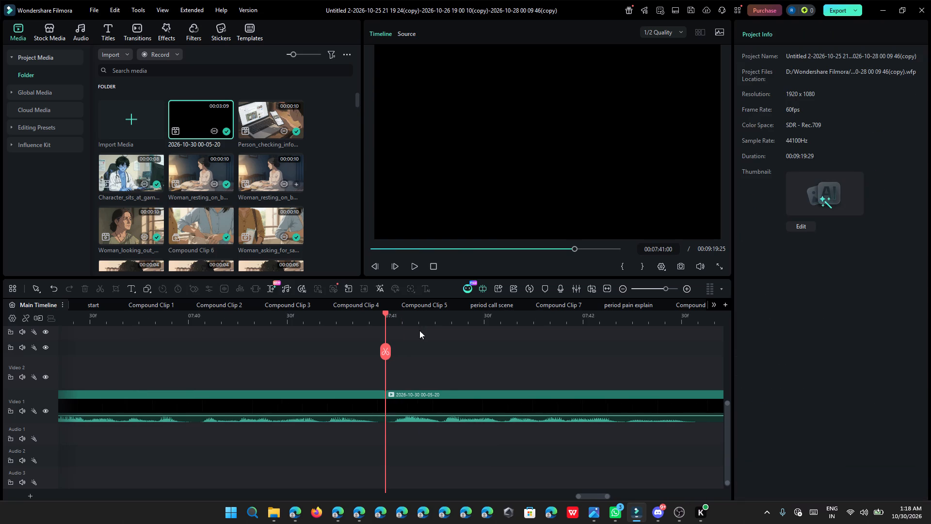
Play the following phrase, split the clip at 00:07:42:36, trim the silence after it up to about 00:07:44:24, and close the gap.
left_click(416, 272)
scroll(394, 359, "down", 6, "ctrl")
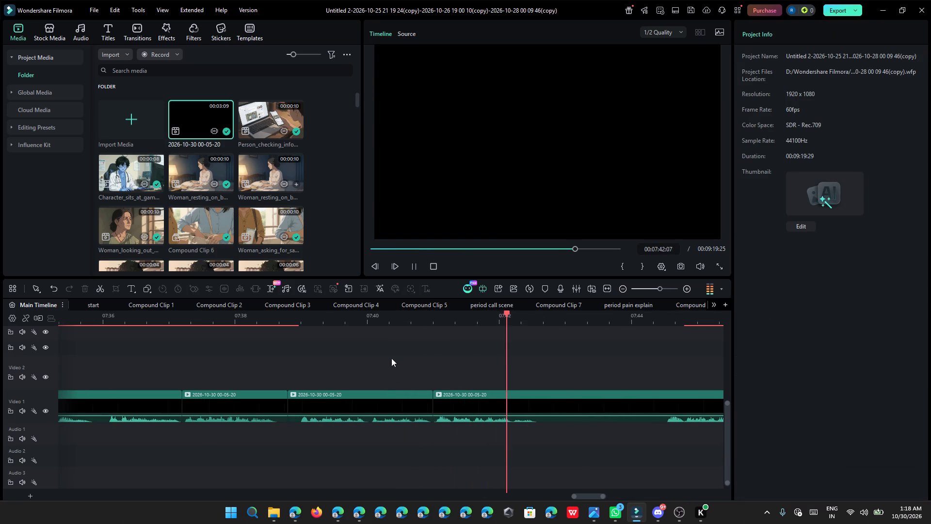
left_click(397, 318)
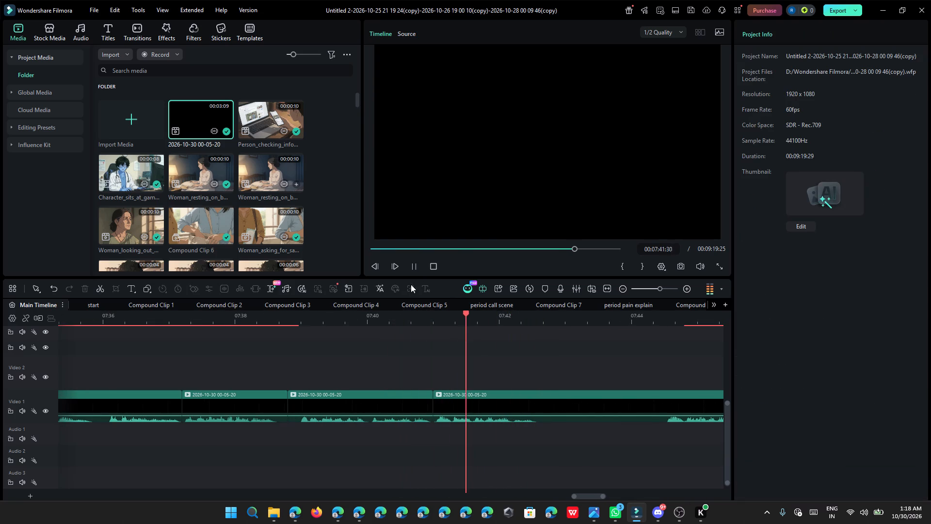
left_click(417, 269)
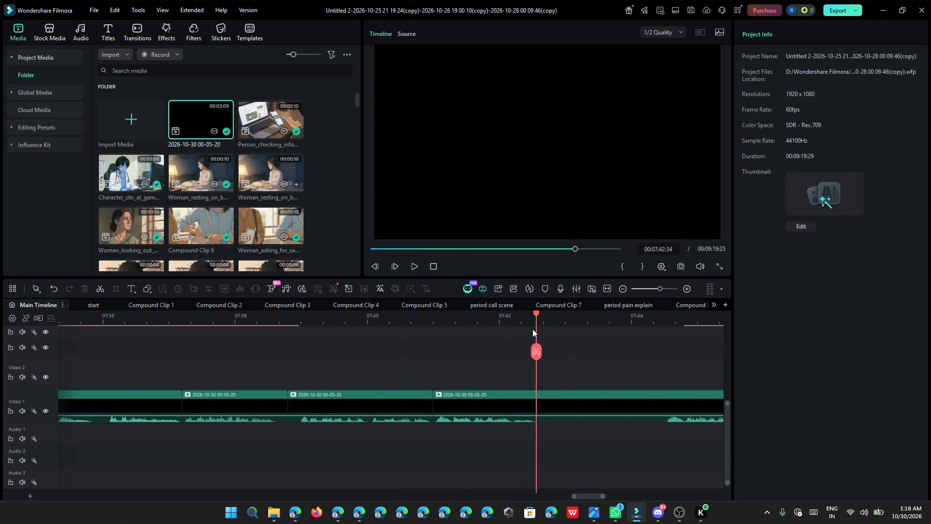
scroll(544, 349, "up", 4, "ctrl")
left_click_drag(536, 315, 540, 322)
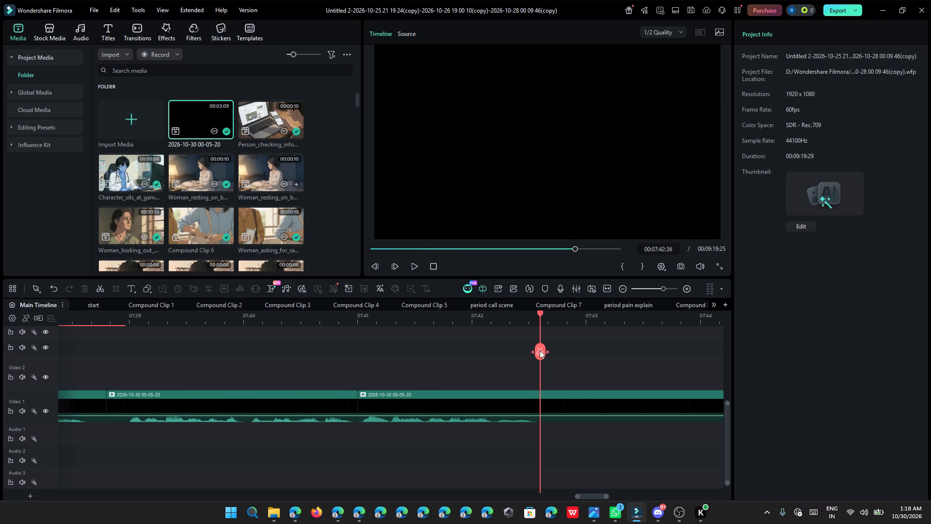
left_click(540, 354)
scroll(551, 402, "down", 4, "ctrl")
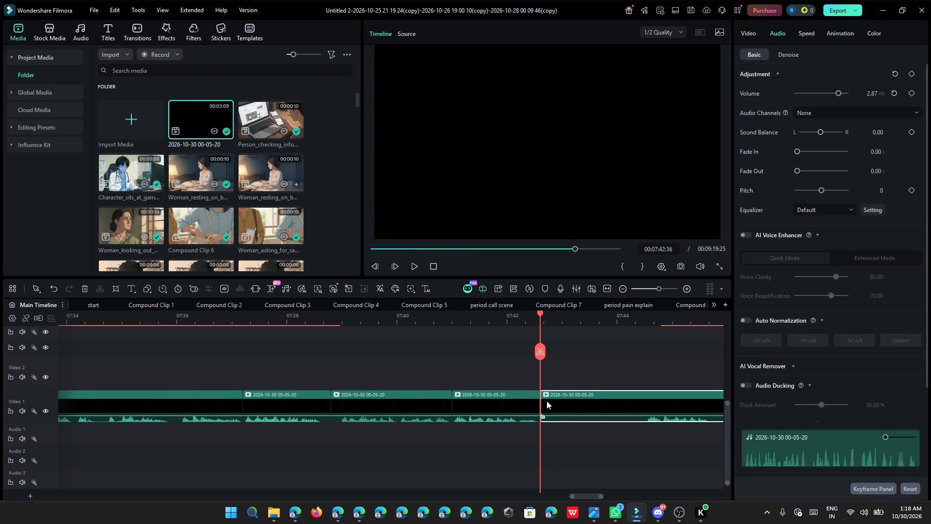
left_click_drag(544, 401, 643, 439)
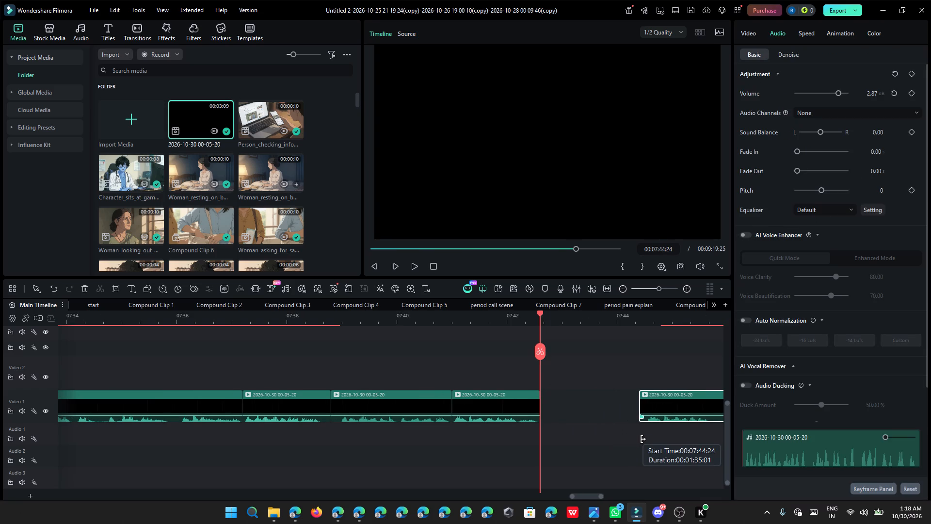
left_click_drag(643, 439, 644, 439)
left_click(628, 405)
left_click(635, 399)
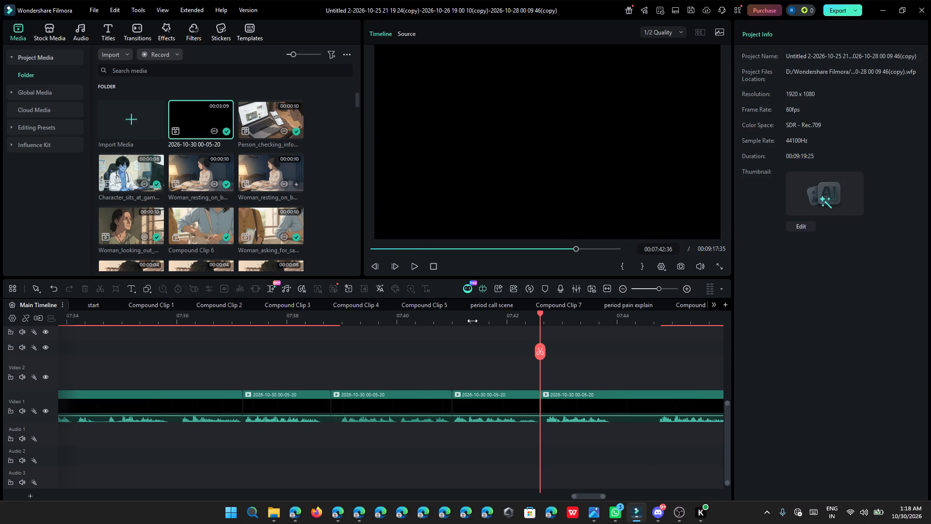
Listen to the recording from 00:07:42:36 onward, and start replaying the edited phrases from about 00:07:39.
left_click(416, 270)
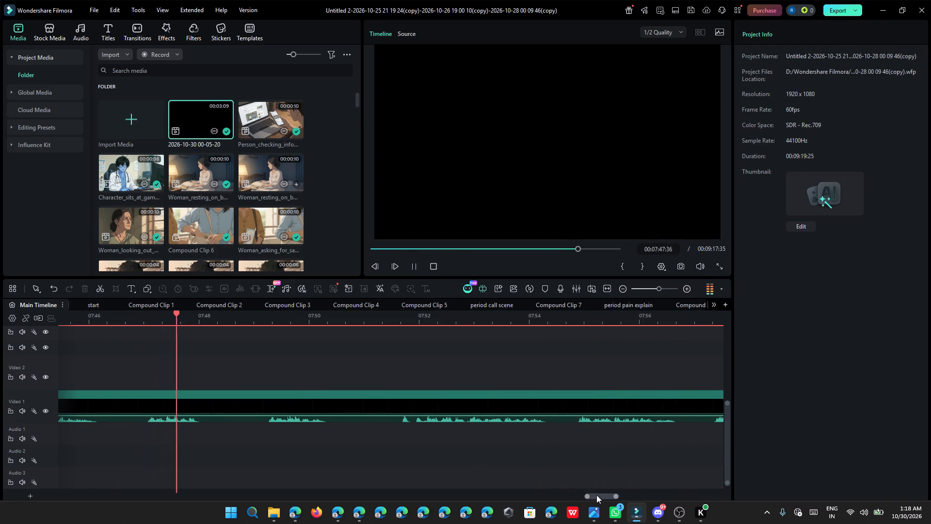
left_click_drag(596, 495, 583, 500)
scroll(559, 470, "down", 10, "ctrl")
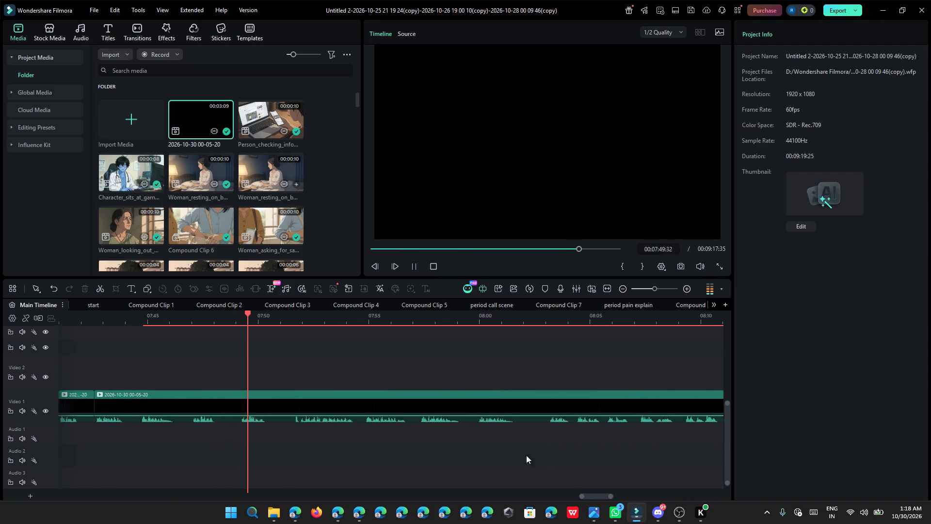
scroll(384, 414, "down", 1, "ctrl")
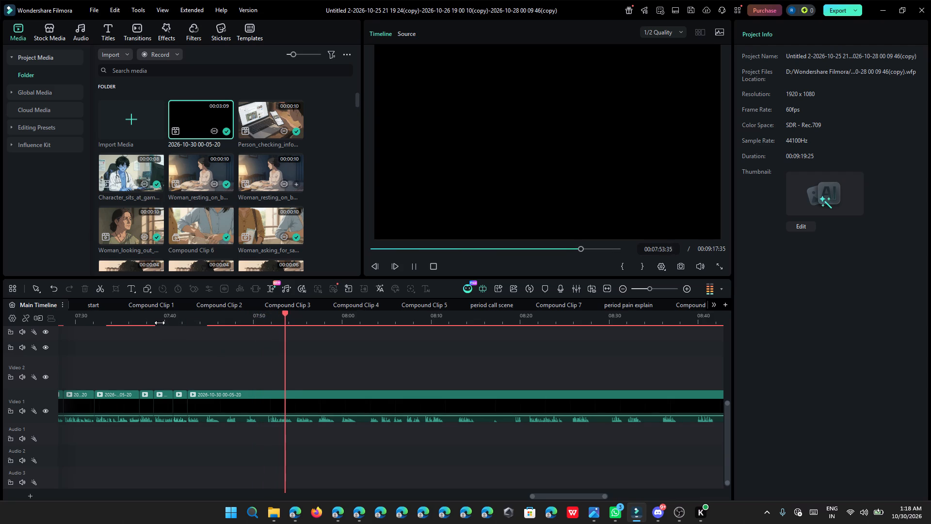
left_click(160, 323)
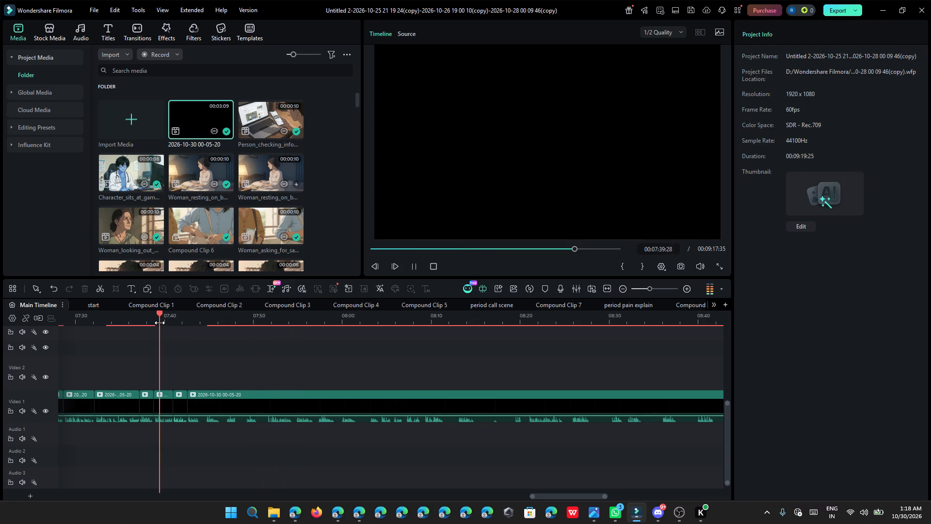
Switch to Microsoft Edge, pause the Clean Bandit song on YouTube, and return to Wondershare Filmora.
left_click(305, 515)
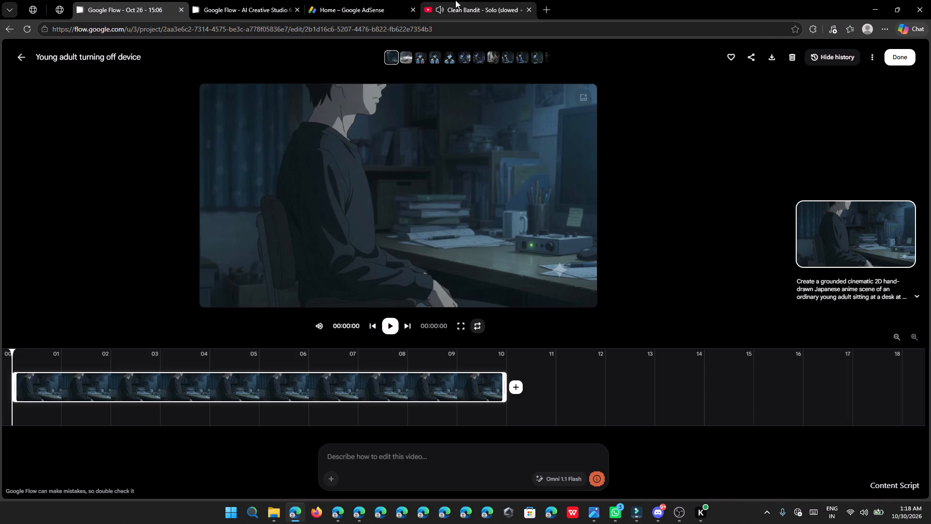
left_click(458, 0)
left_click(320, 278)
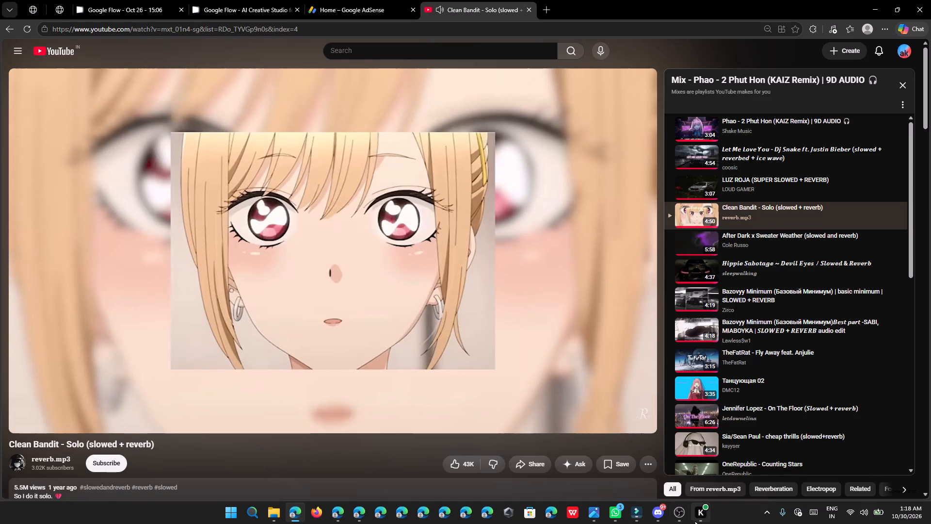
left_click(643, 522)
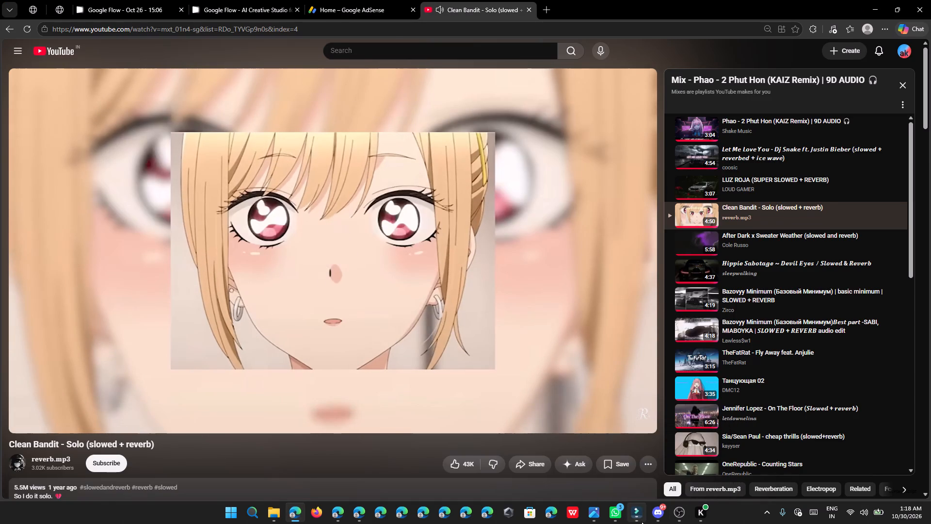
left_click(642, 522)
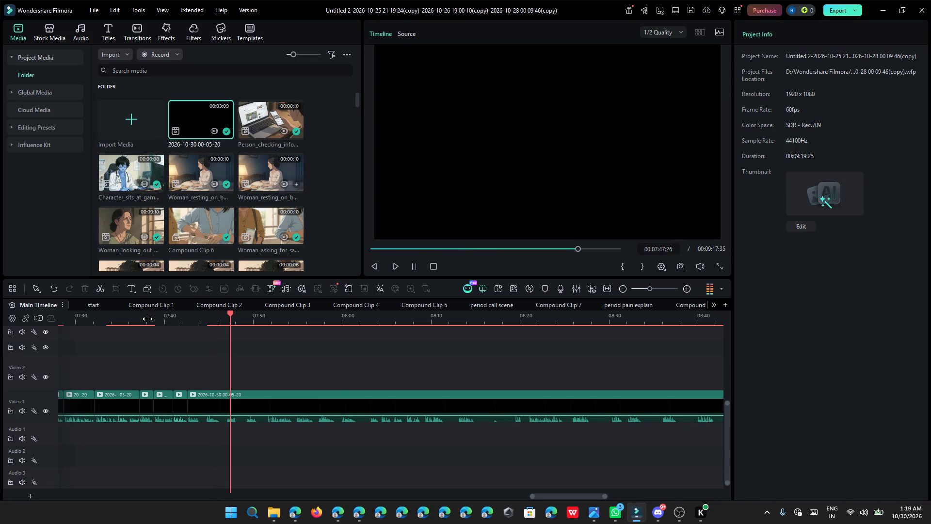
Replay the phrases from about 00:07:35, trim the end of the clip ending at 00:07:37:12 back to 00:07:36:02, and close the gap.
left_click(125, 317)
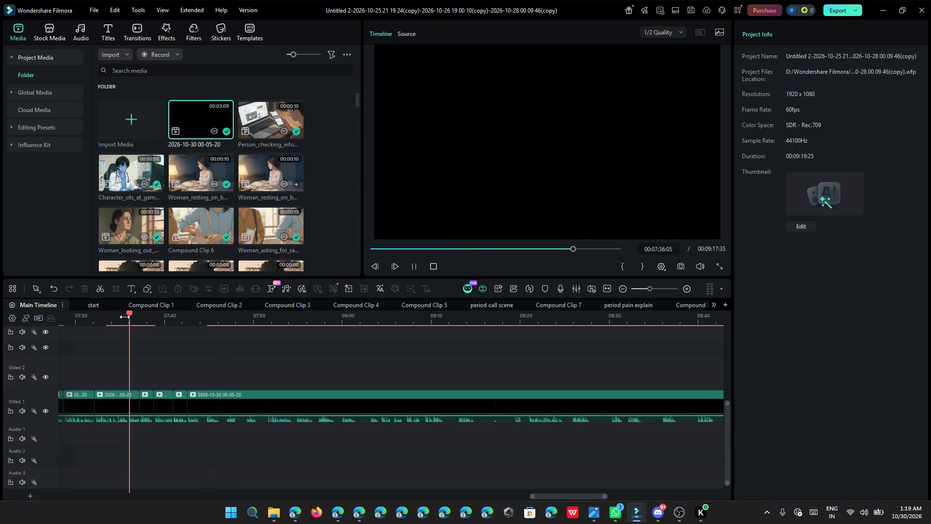
scroll(140, 339, "up", 4, "ctrl")
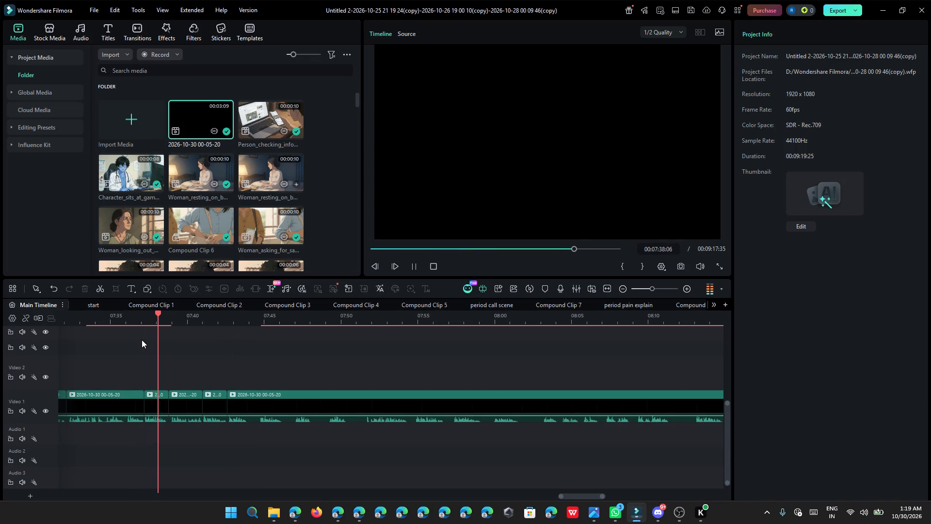
scroll(142, 340, "up", 1)
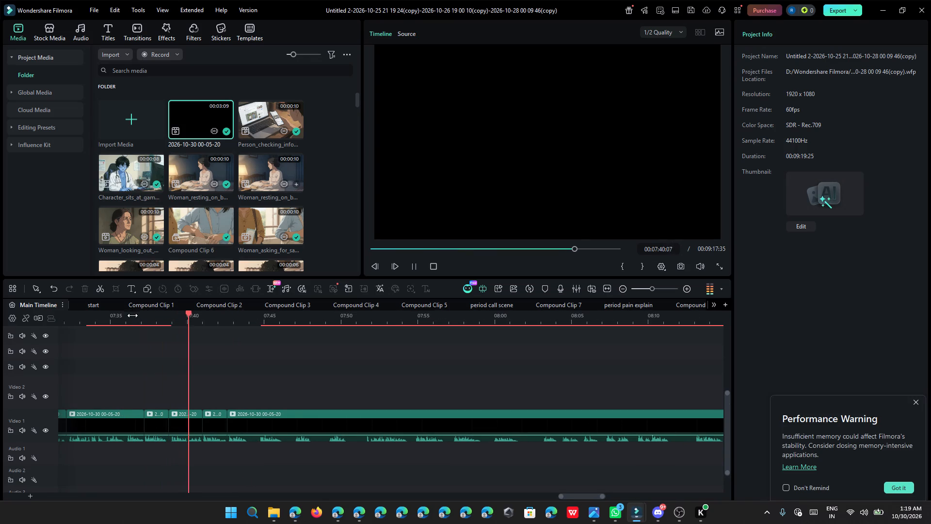
left_click(112, 320)
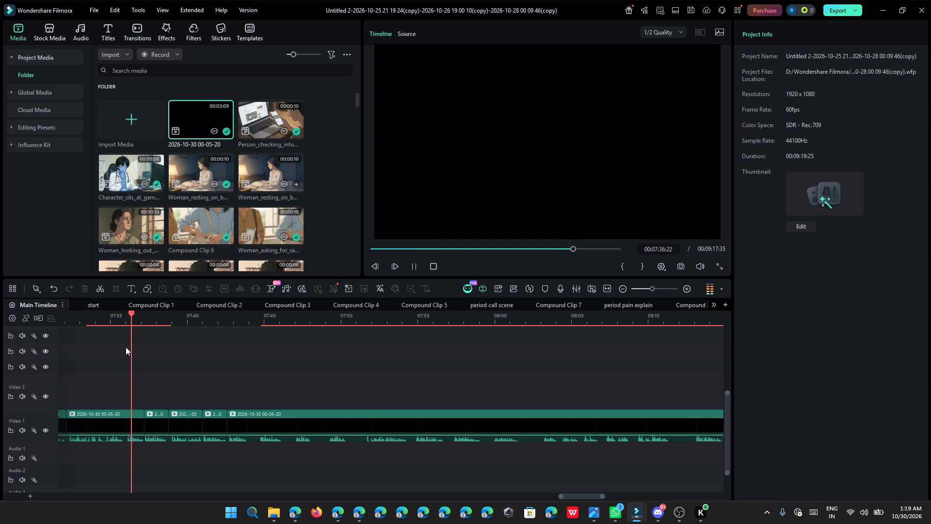
left_click_drag(144, 414, 126, 414)
left_click(143, 424)
left_click(142, 414)
left_click(136, 411)
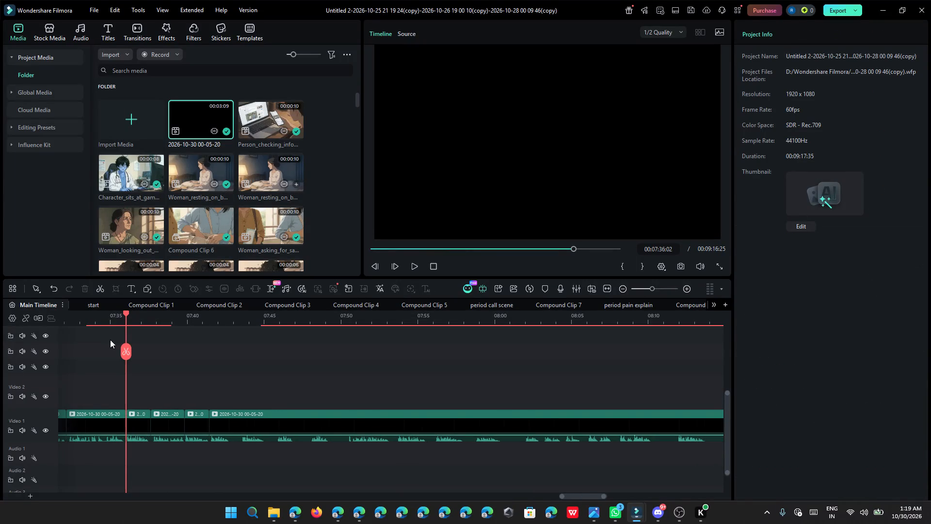
Listen to the edited phrases from about 00:07:34 and sample the uncut recording around 00:07:50 and 00:07:56.
left_click(101, 319)
left_click(423, 274)
left_click(415, 266)
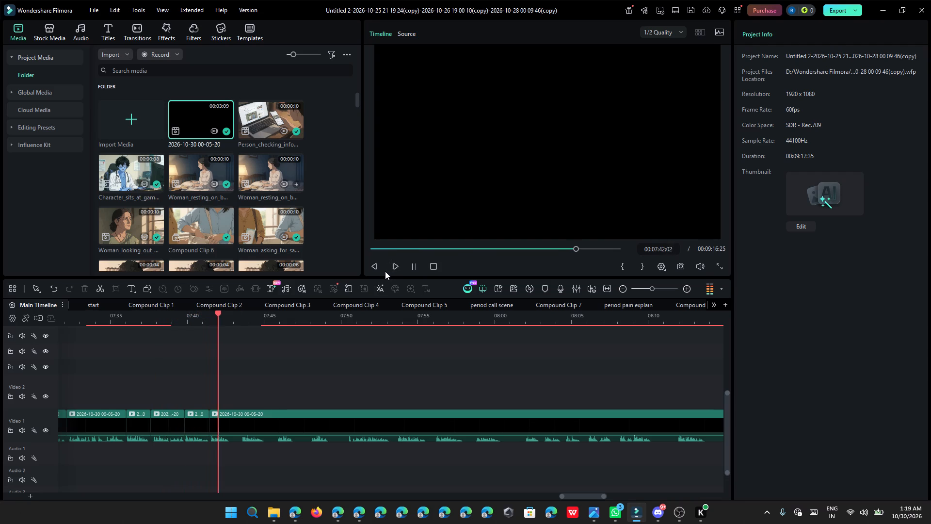
left_click(353, 316)
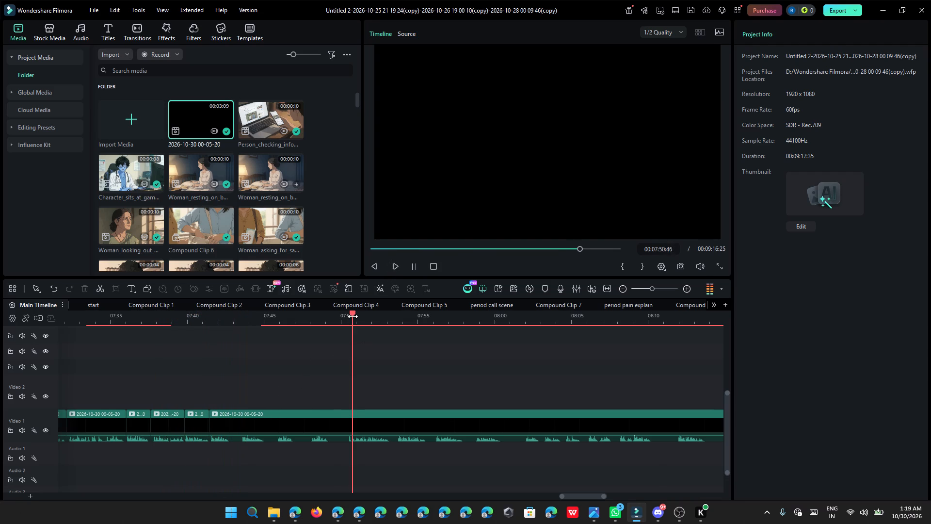
left_click(441, 322)
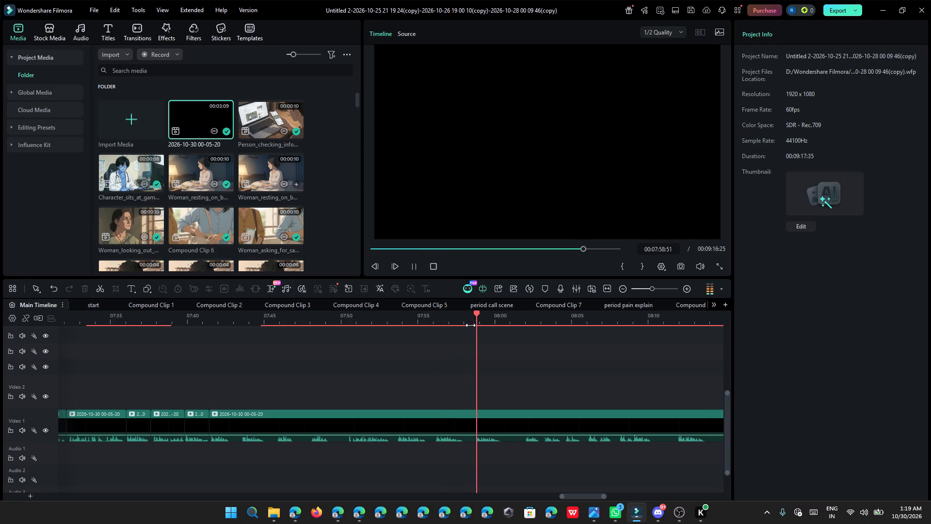
left_click(343, 318)
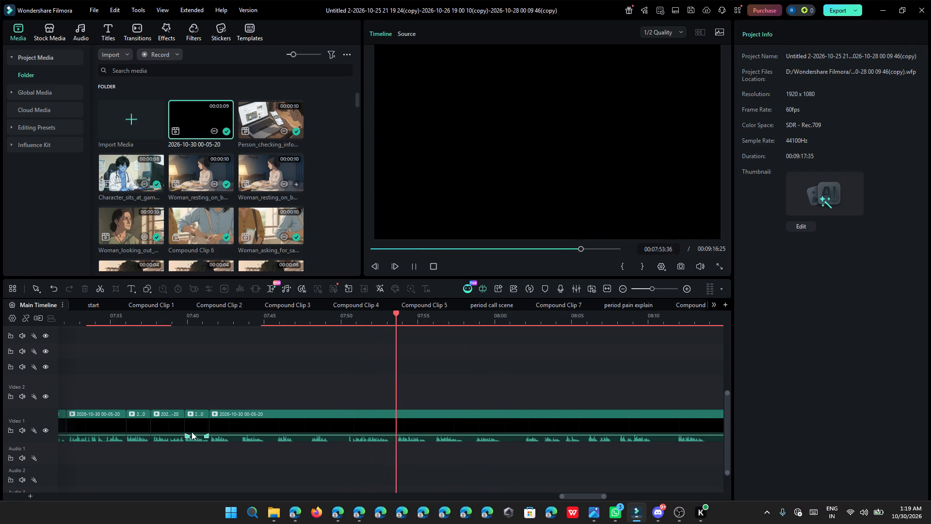
left_click(197, 321)
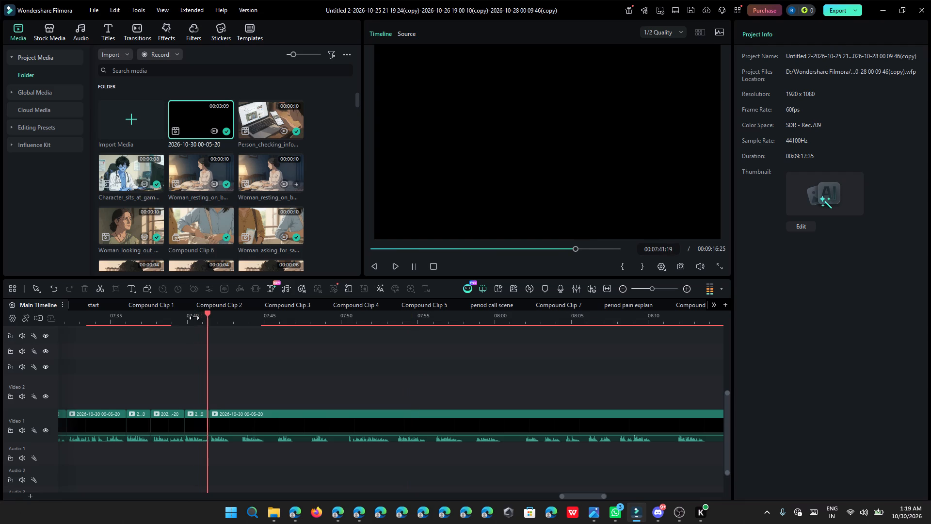
left_click(174, 315)
left_click(171, 315)
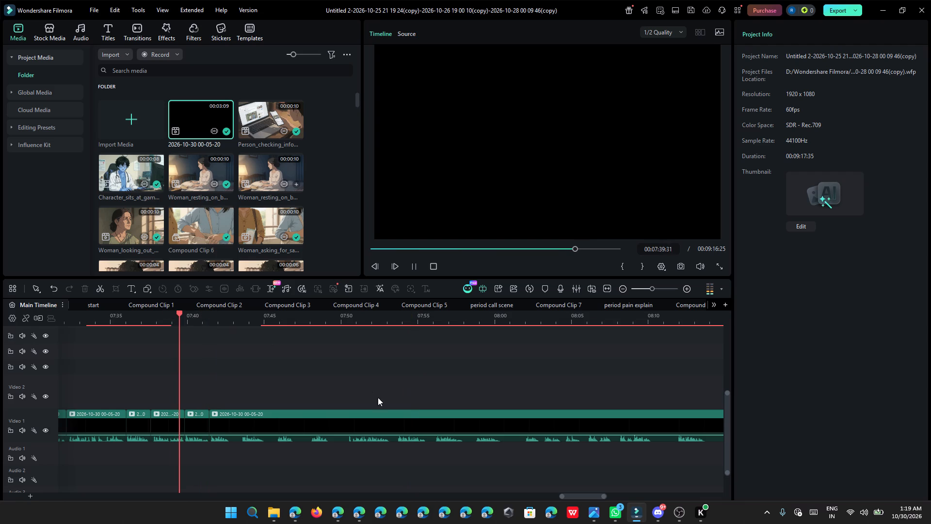
Trim the start of the long Video 1 clip beginning at 00:07:41:26 forward to 00:07:58:21, and close the gap.
left_click(326, 428)
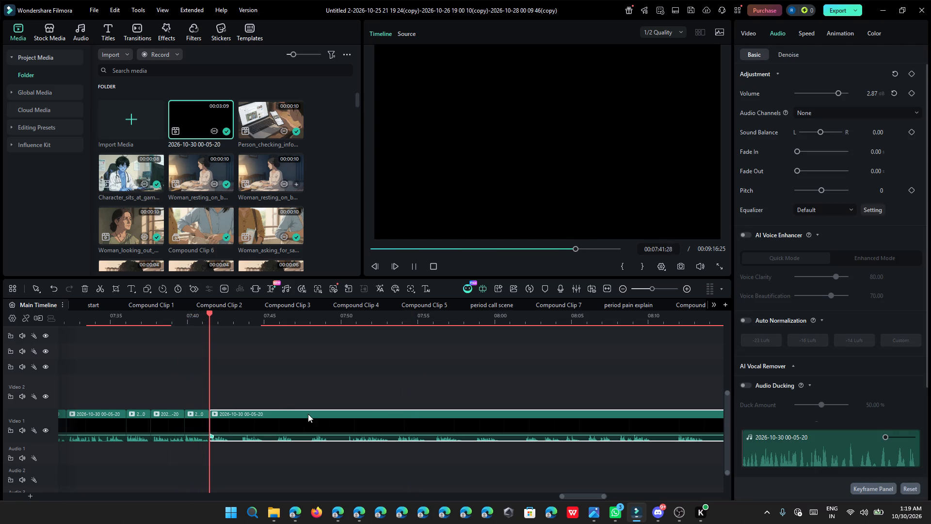
left_click(214, 422)
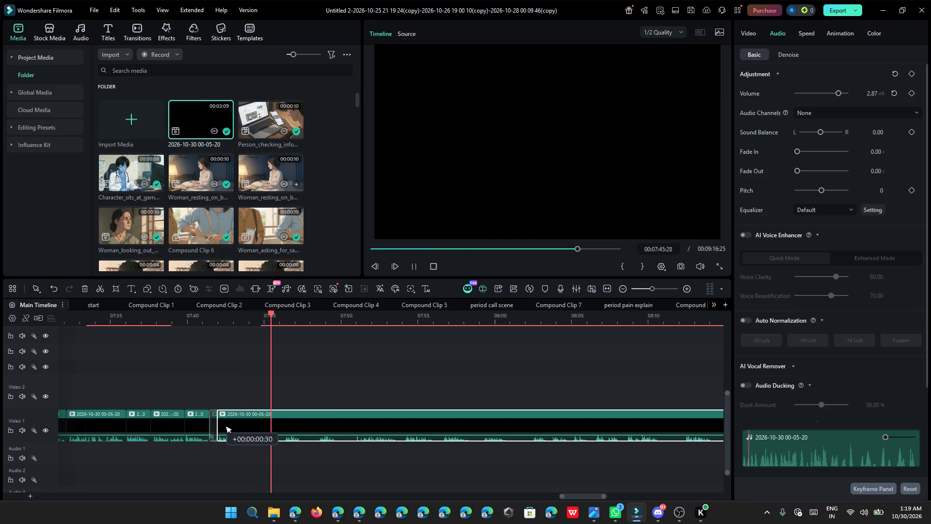
left_click_drag(212, 415, 314, 427)
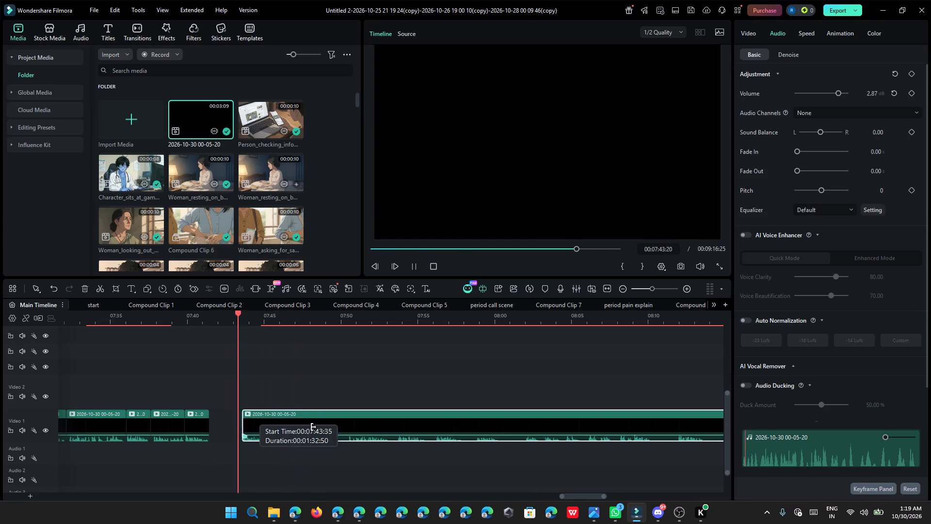
left_click_drag(314, 427, 472, 454)
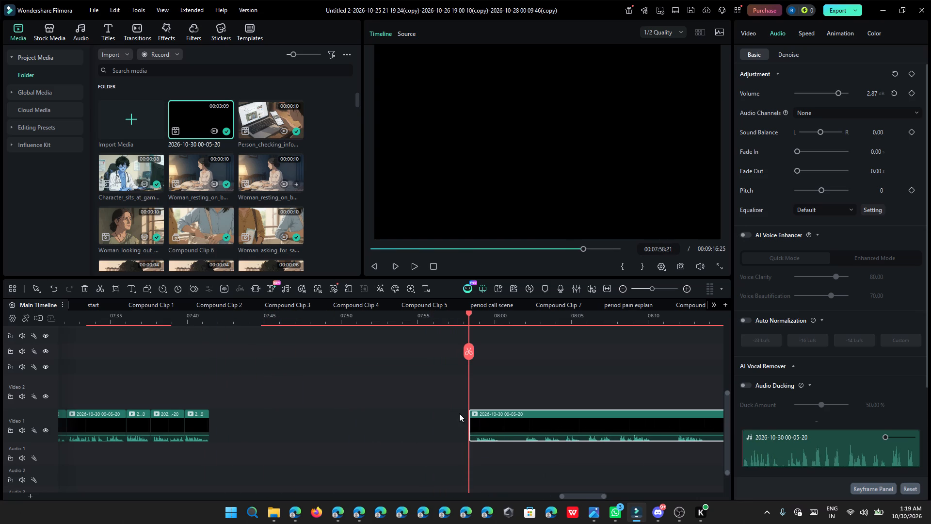
left_click(457, 412)
left_click(460, 415)
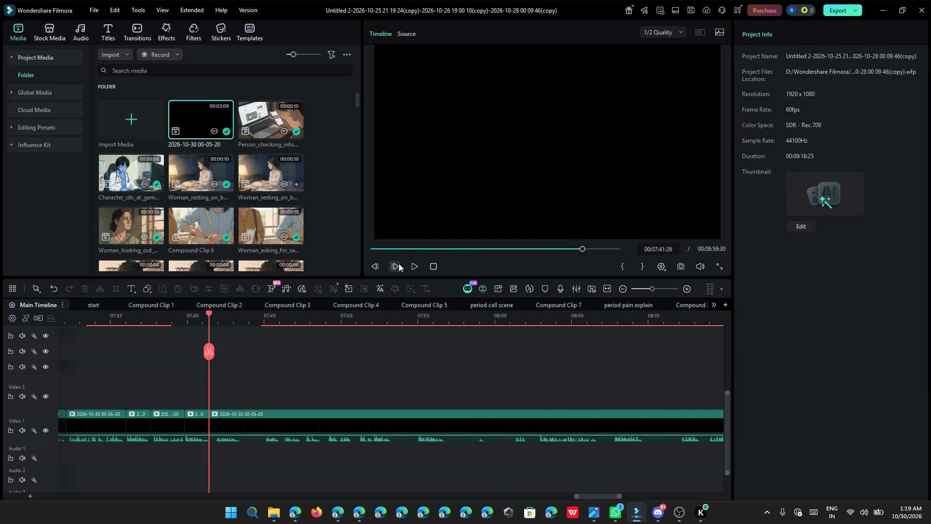
Listen to the recording from 00:07:41:26 to about 00:07:57, and replay the phrases from 00:07:34:31.
left_click(410, 269)
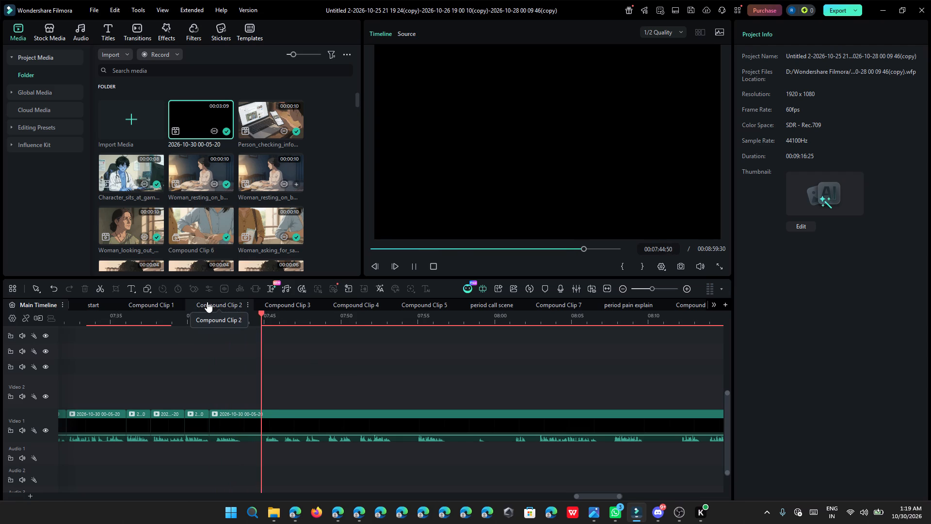
left_click(207, 320)
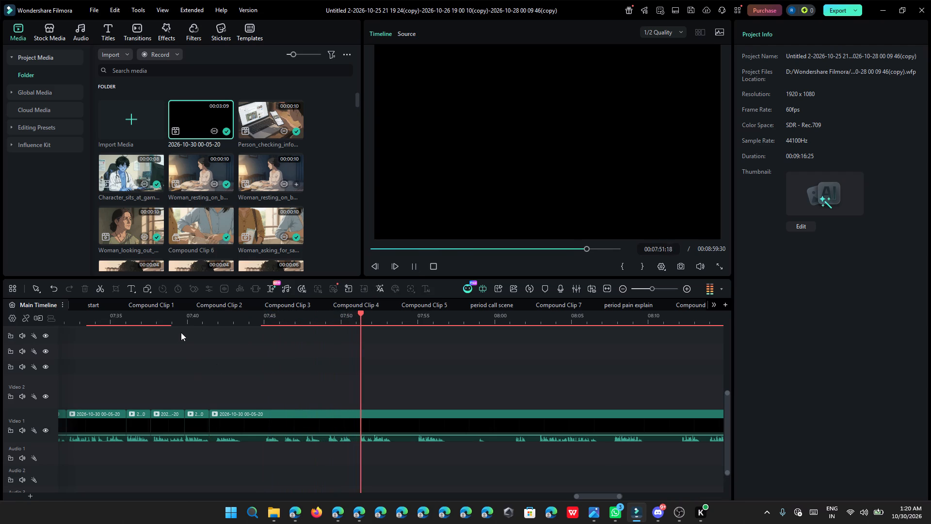
scroll(178, 376, "up", 4, "ctrl")
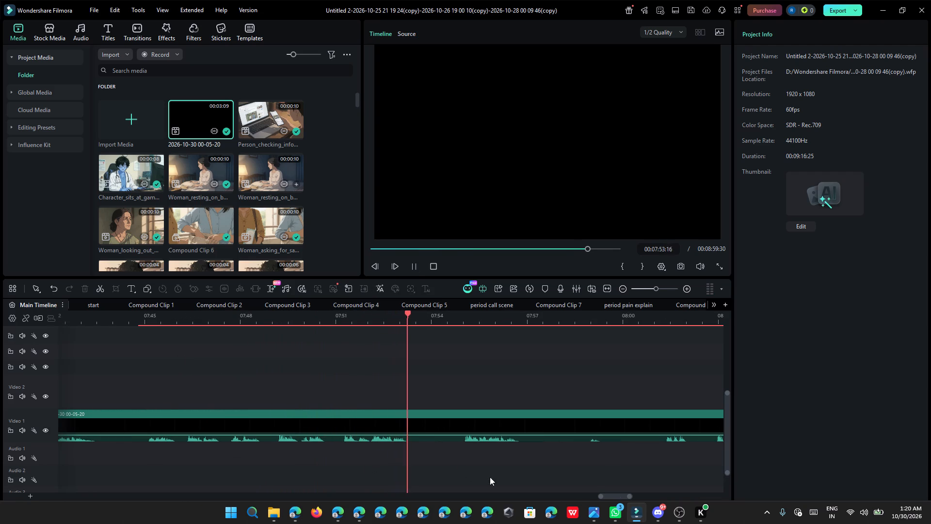
left_click_drag(609, 495, 595, 496)
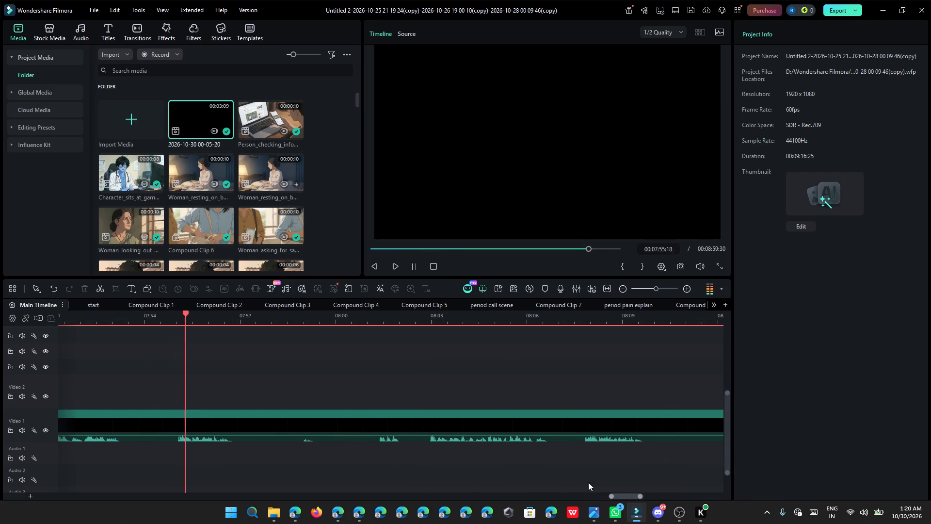
left_click(408, 258)
left_click_drag(416, 275, 418, 269)
left_click(417, 270)
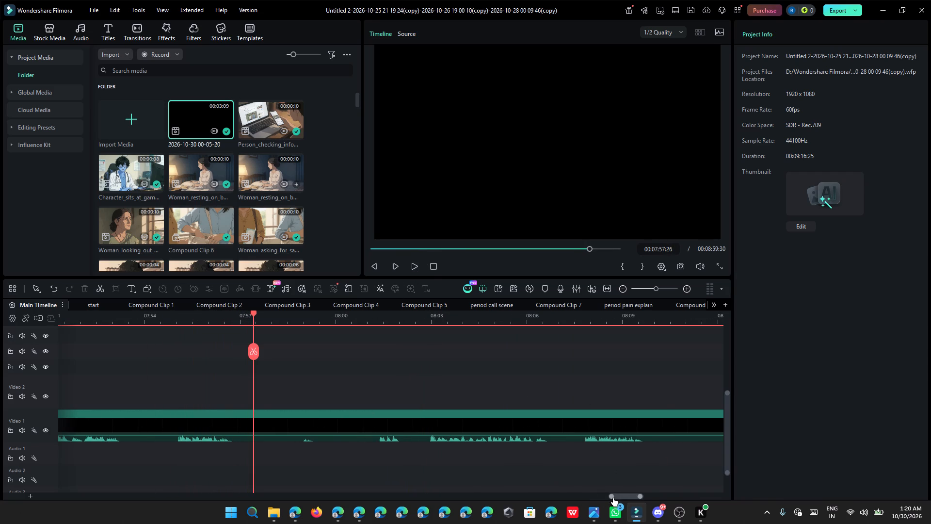
left_click_drag(613, 498, 591, 499)
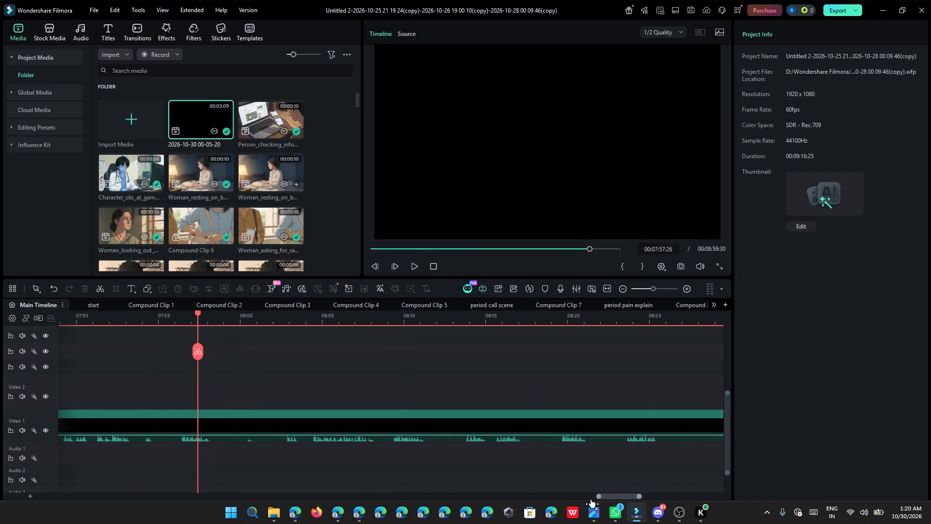
left_click_drag(591, 499, 591, 499)
scroll(573, 475, "down", 8, "ctrl")
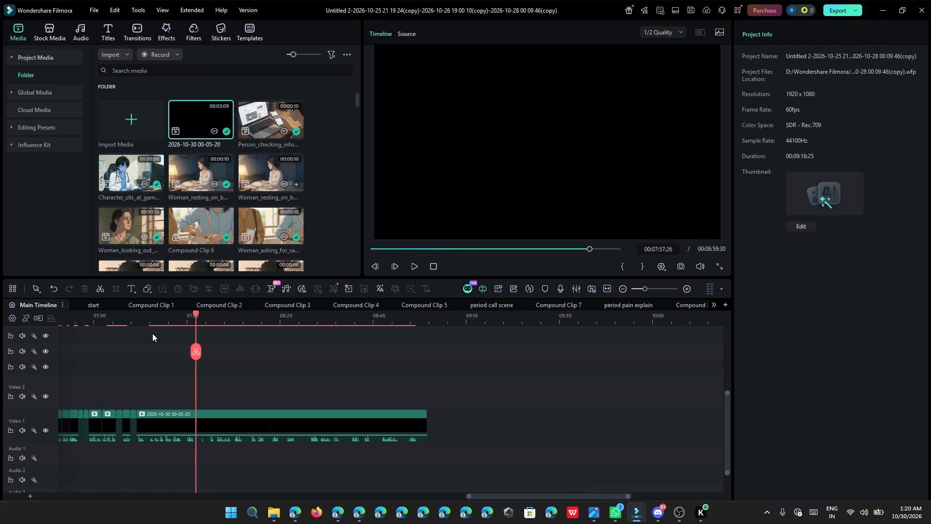
left_click(111, 320)
scroll(143, 388, "up", 11, "ctrl")
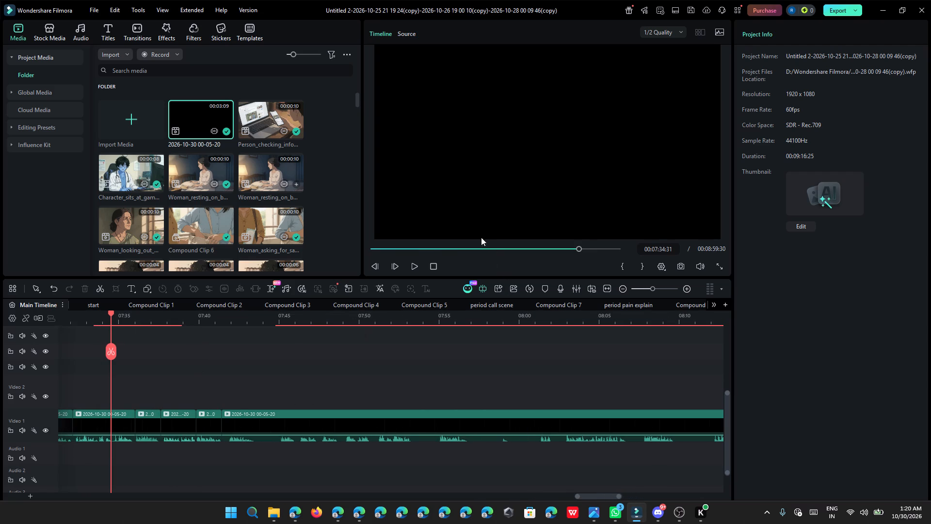
left_click(416, 269)
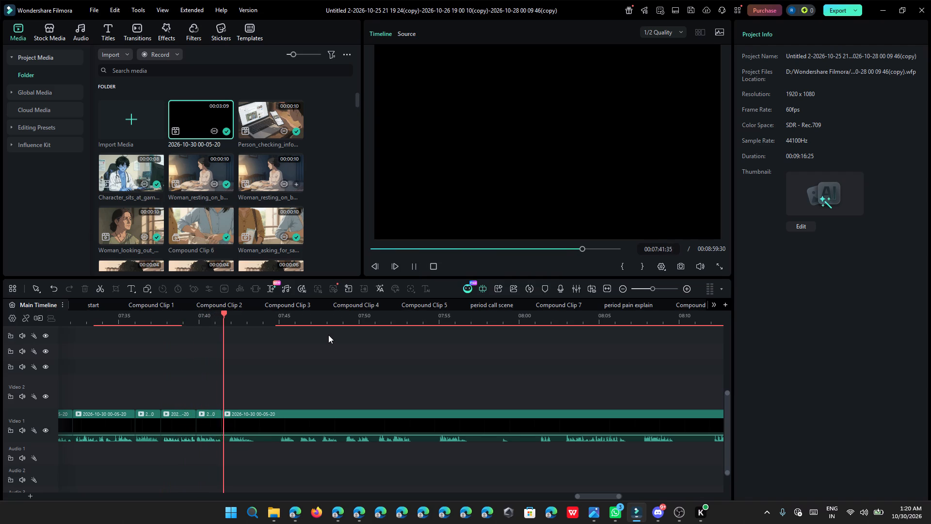
Delete the short Video 1 clip between 00:07:39:50 and 00:07:41:26, and close the gap it leaves.
scroll(328, 335, "up", 4, "ctrl")
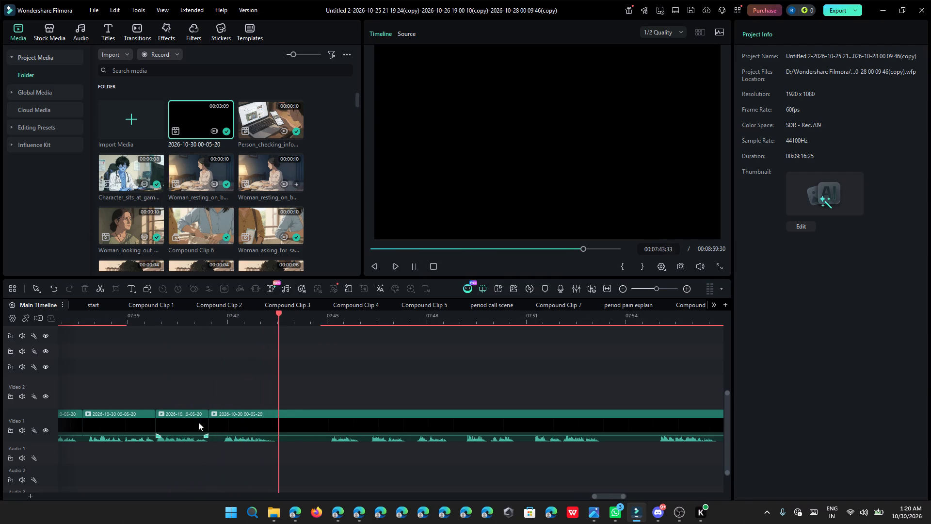
left_click(194, 421)
left_click(82, 284)
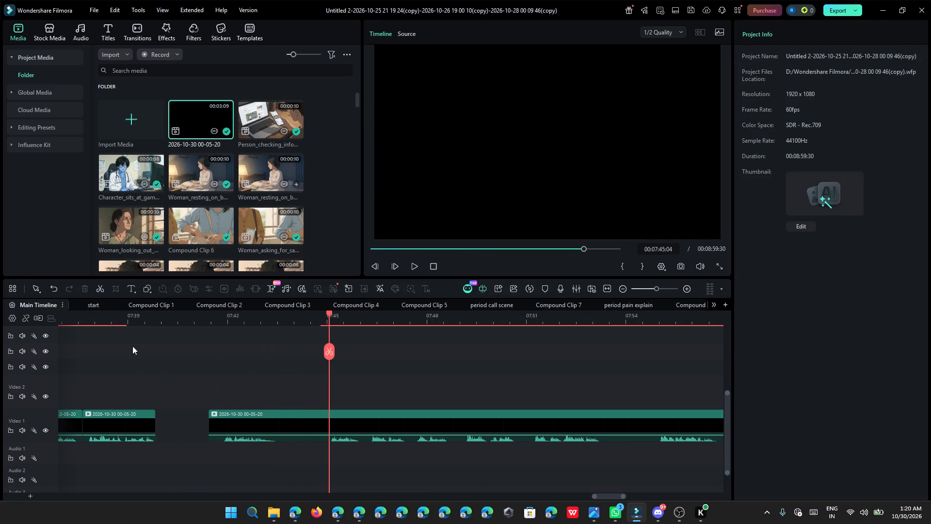
left_click_drag(181, 407, 188, 407)
left_click(201, 409)
left_click(206, 411)
left_click(198, 414)
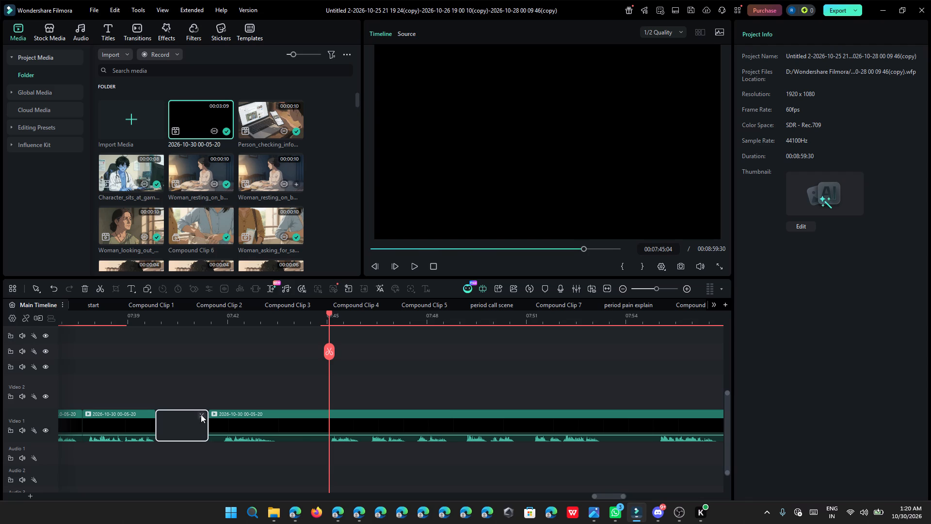
left_click(201, 414)
Trim the start of the clip beginning at 00:07:39:50 to about 00:07:40:15, and close the gap.
scroll(170, 414, "up", 3, "ctrl")
left_click_drag(158, 419, 160, 419)
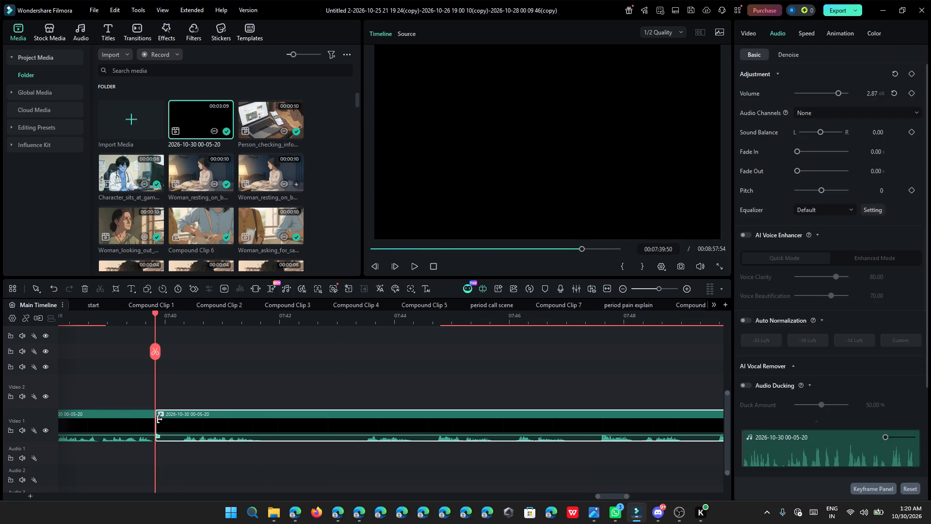
left_click_drag(160, 419, 181, 451)
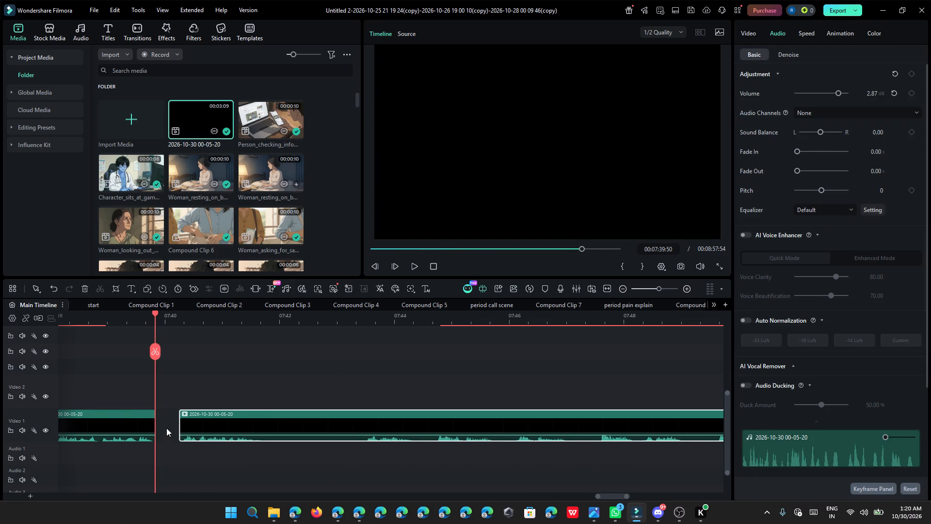
left_click(166, 427)
left_click(171, 413)
left_click(175, 413)
left_click(171, 413)
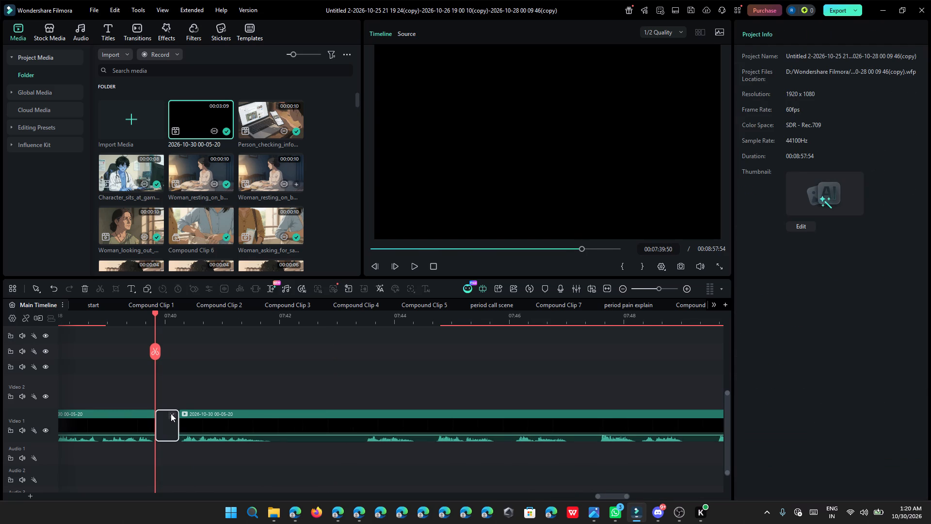
left_click(175, 418)
Replay the joined phrases from 00:07:38:27, and recheck the end of the phrase around 00:07:41.
scroll(172, 418, "down", 5, "ctrl")
left_click(118, 321)
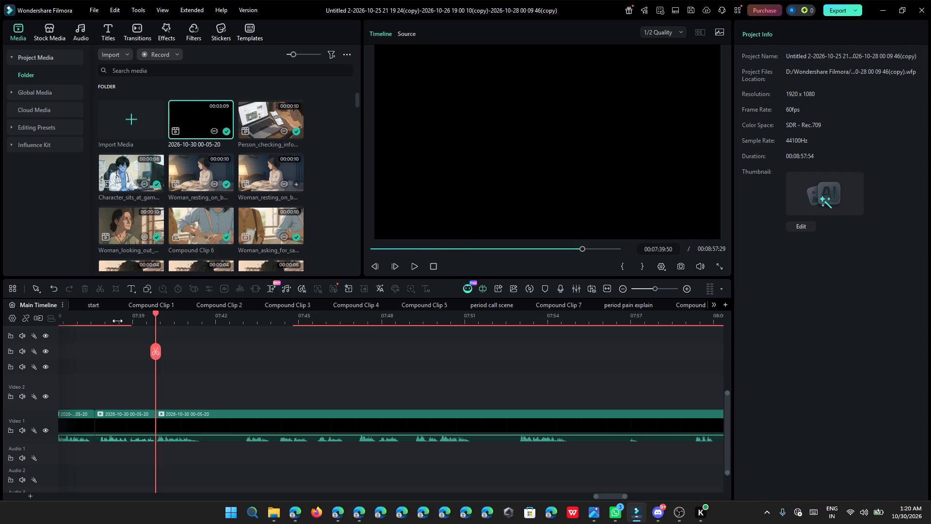
left_click(411, 260)
left_click(414, 259)
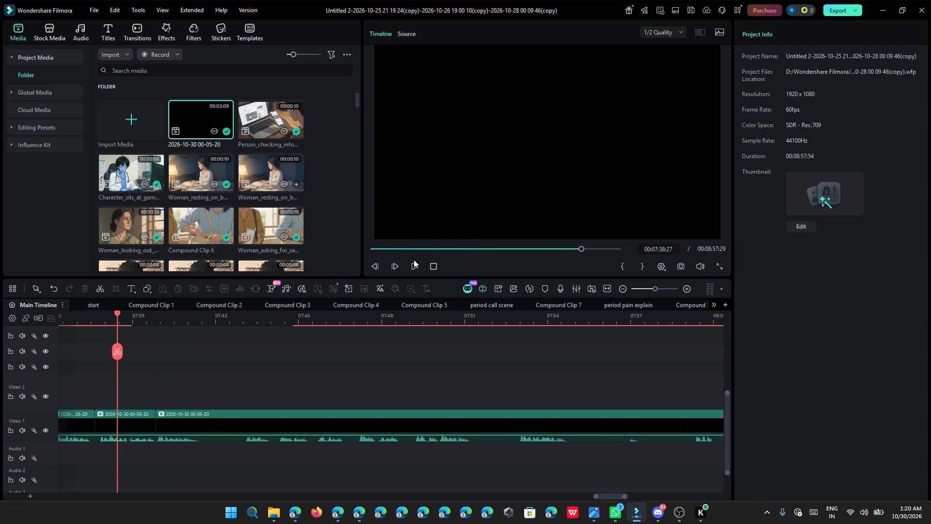
left_click(417, 276)
left_click(417, 270)
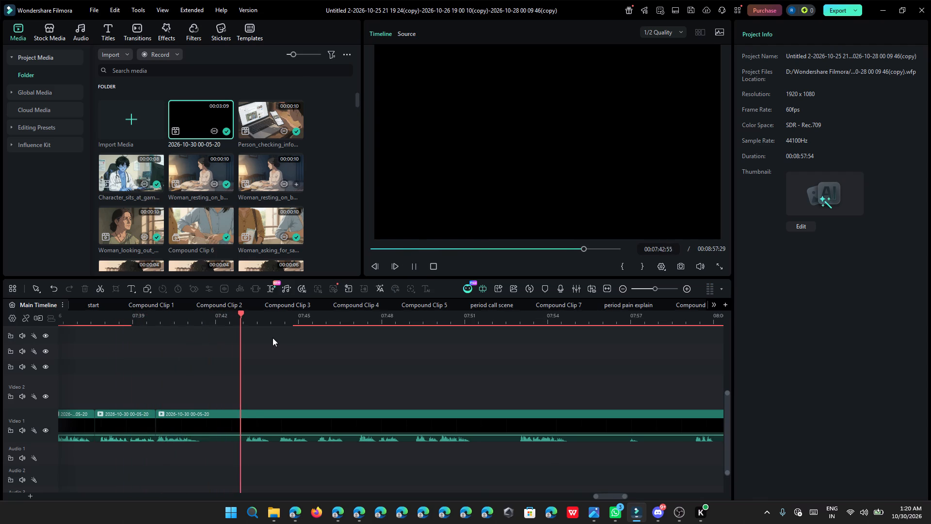
left_click(187, 318)
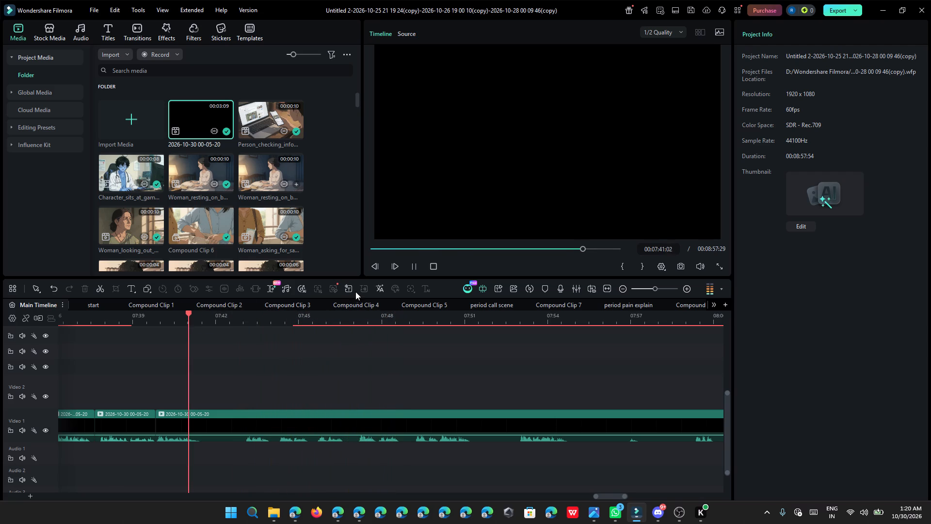
left_click(419, 262, "ctrl")
Split the clip at 00:07:41:23, trim the silence after it up to about 00:07:43, and close the gap.
scroll(397, 300, "up", 5, "ctrl")
scroll(330, 343, "up", 4, "ctrl")
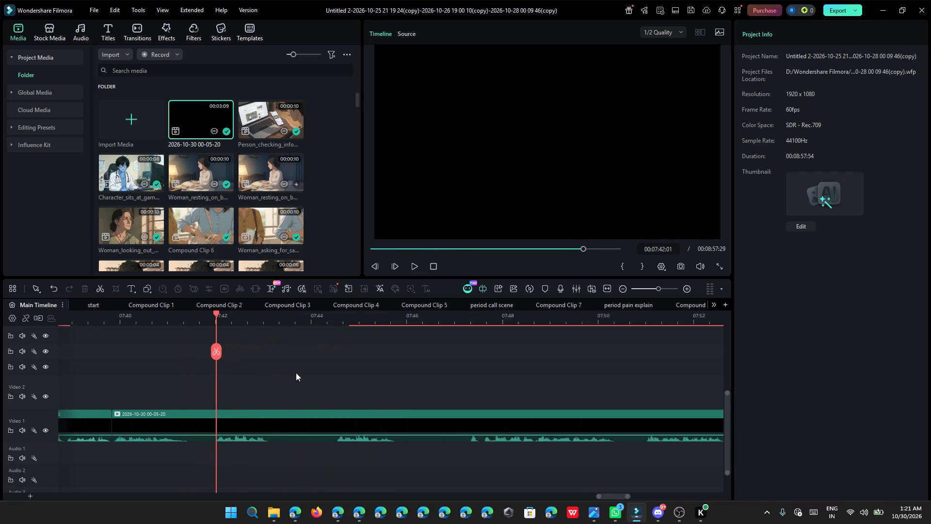
left_click(179, 321)
left_click(217, 417)
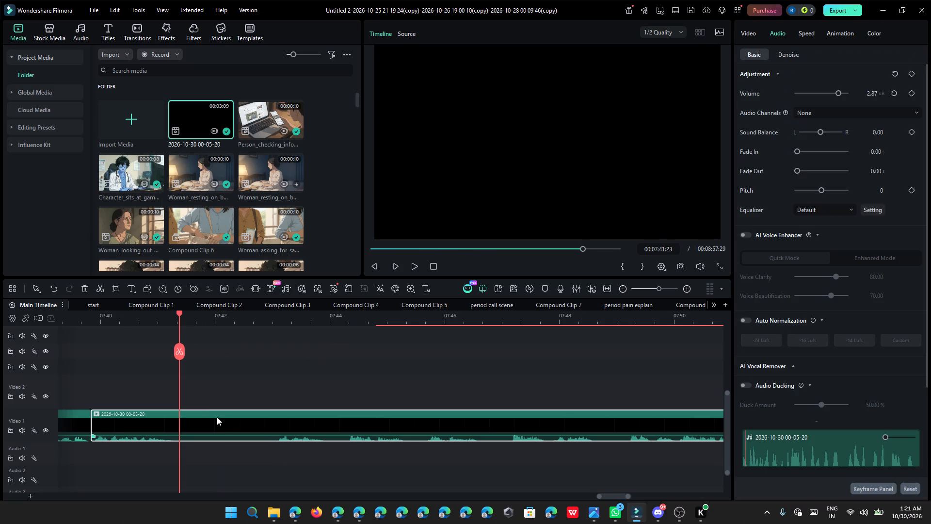
left_click(180, 353)
left_click_drag(182, 416, 198, 422)
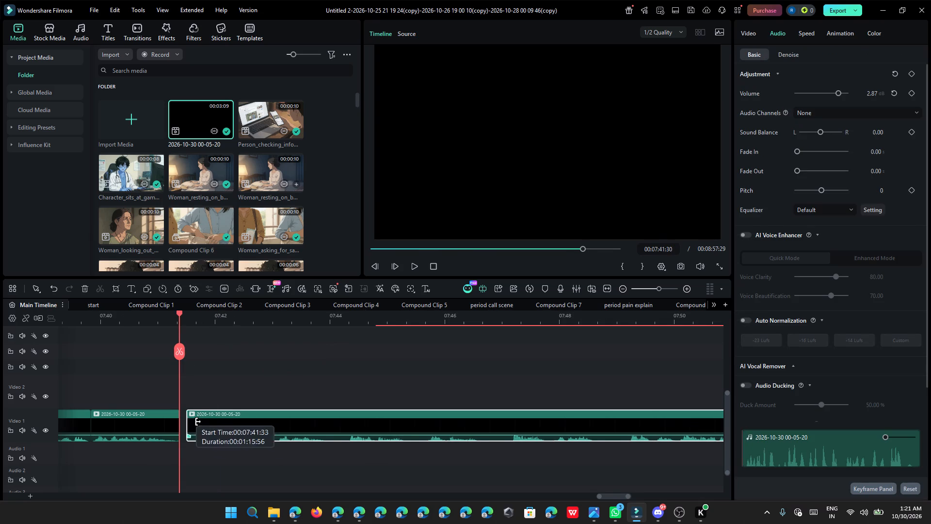
left_click_drag(198, 422, 272, 458)
left_click(256, 424)
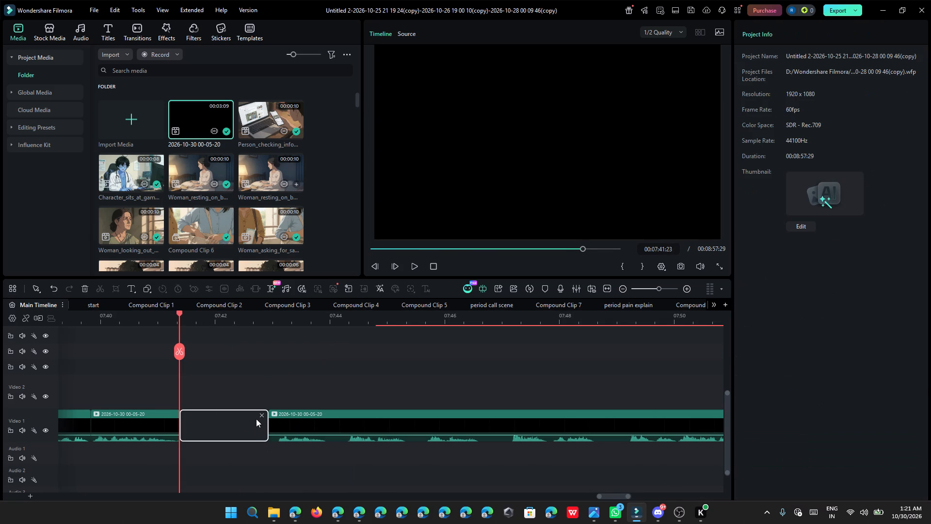
left_click(262, 414)
Split the Video 1 recording at 00:07:42:29, trim the silence after it up to about 00:07:42:43, and close the gap.
left_click(410, 271)
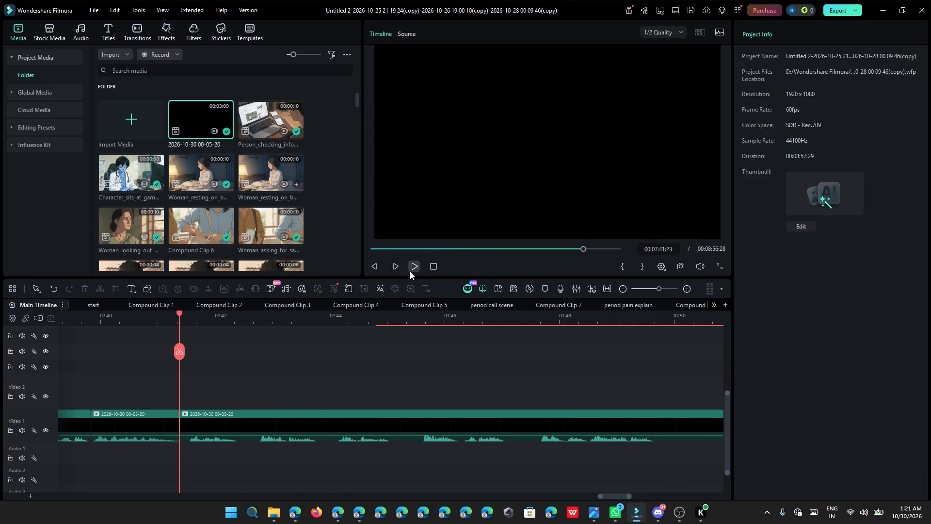
scroll(360, 353, "up", 3, "ctrl")
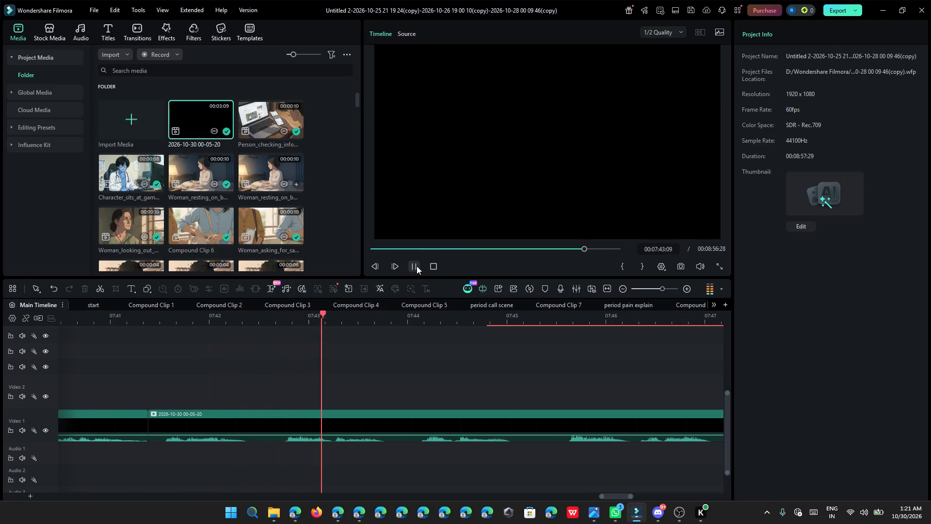
left_click(417, 266)
left_click(258, 322)
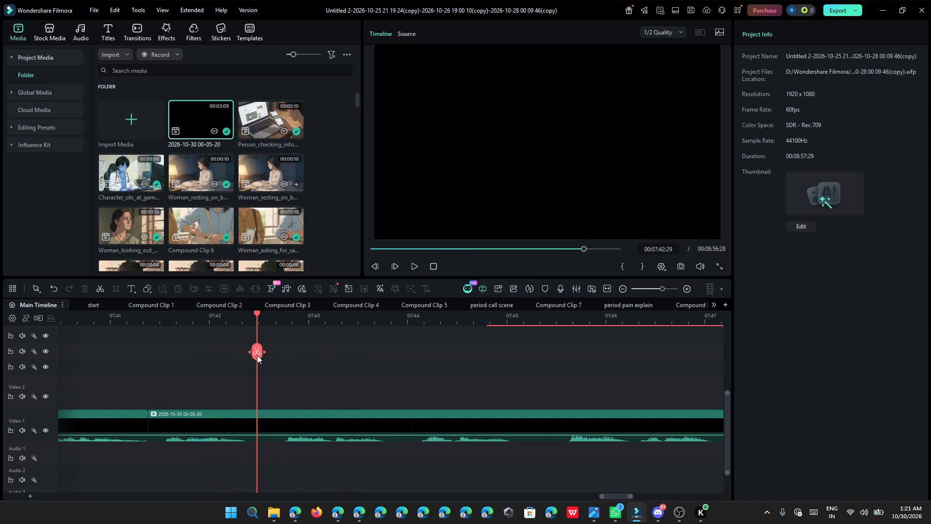
left_click(257, 355)
left_click(261, 420)
left_click_drag(259, 419, 264, 422)
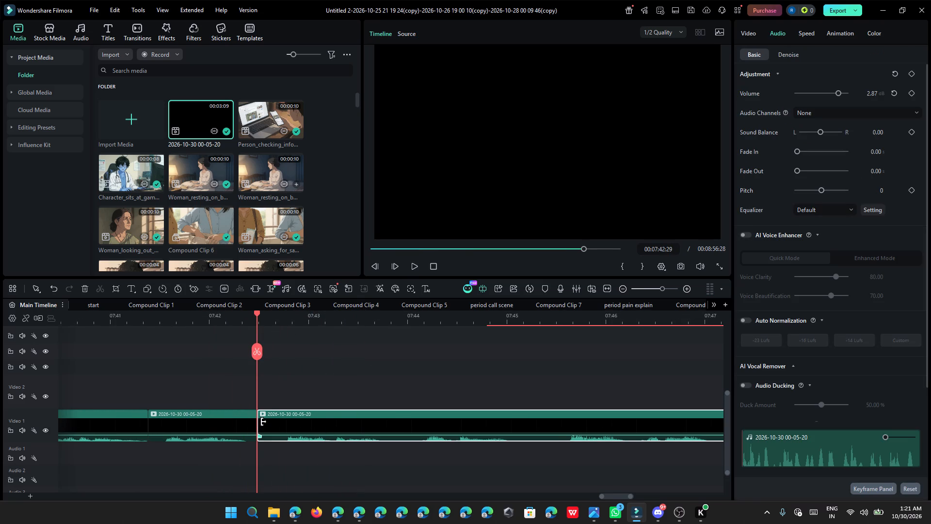
left_click_drag(264, 422, 283, 449)
left_click(273, 420)
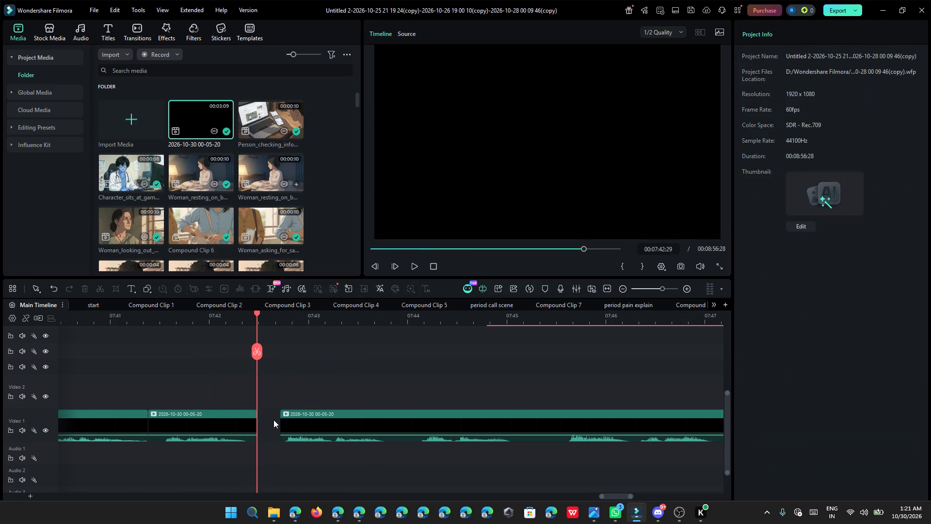
left_click(273, 417)
Split the clip at 00:07:43:36, trim the start of the following part to about 00:07:43:54, and close the gap.
left_click(410, 262)
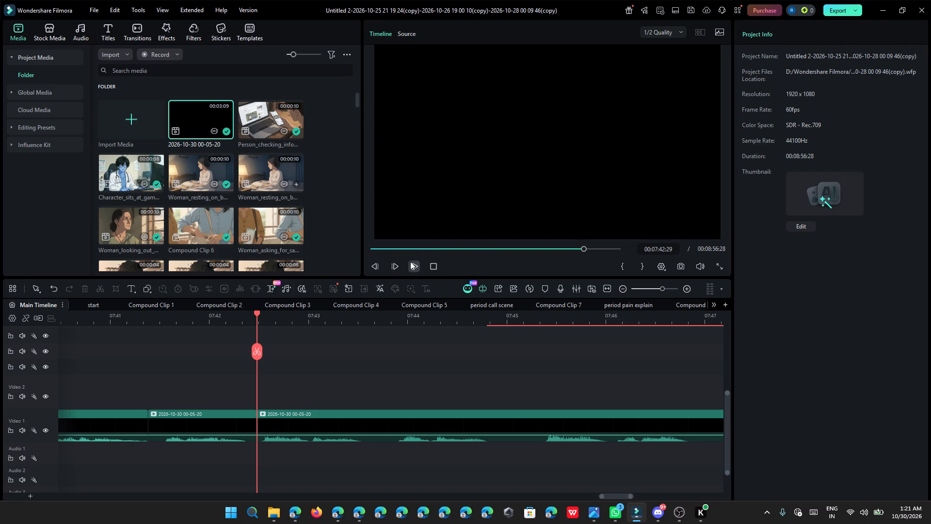
left_click(410, 262)
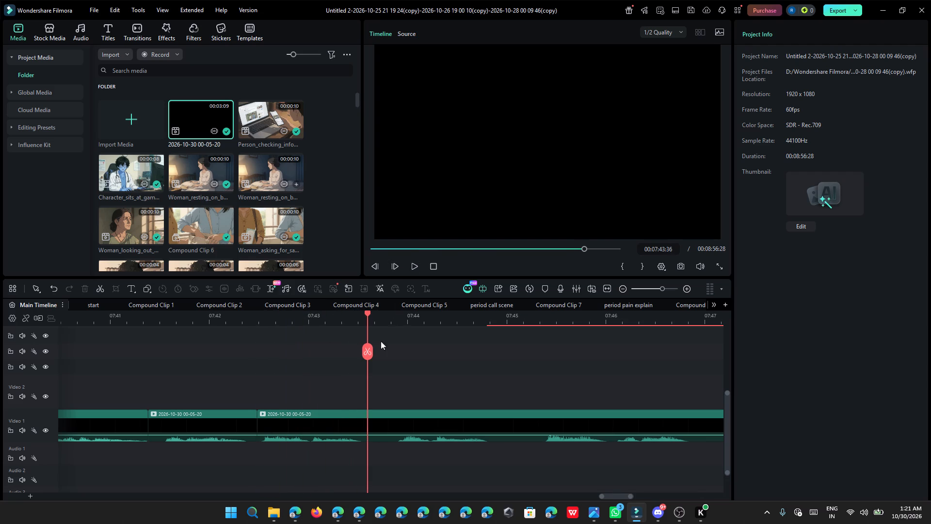
left_click(369, 351)
left_click_drag(369, 425, 377, 431)
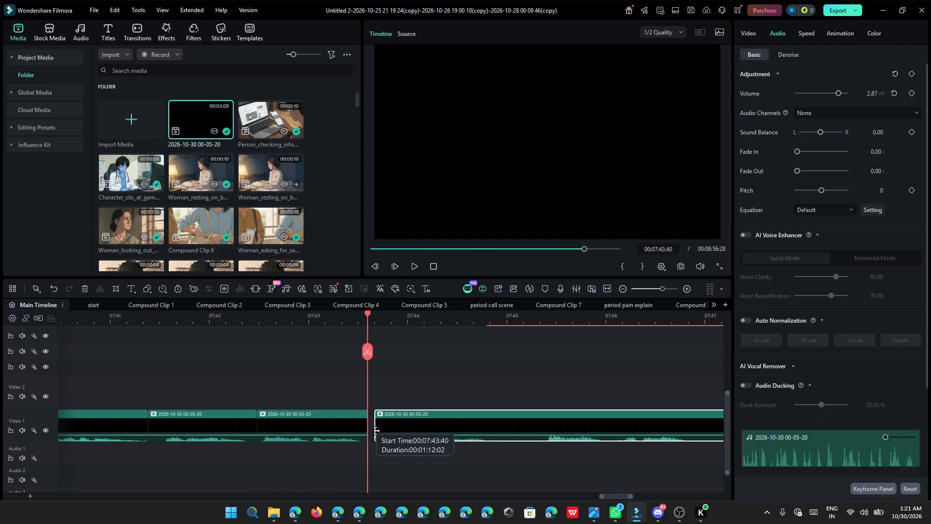
left_click_drag(377, 431, 400, 444)
left_click(396, 413)
left_click(392, 413)
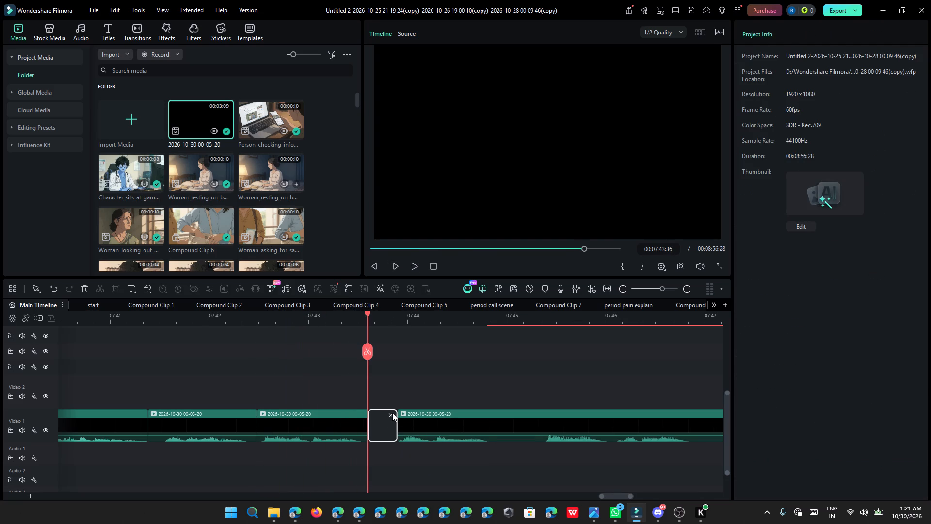
Split the clip after the phrase at 00:07:44:33, trim the following silence up to about 00:07:45:03, and close the gap.
left_click(414, 272)
left_click(411, 260)
left_click(412, 262)
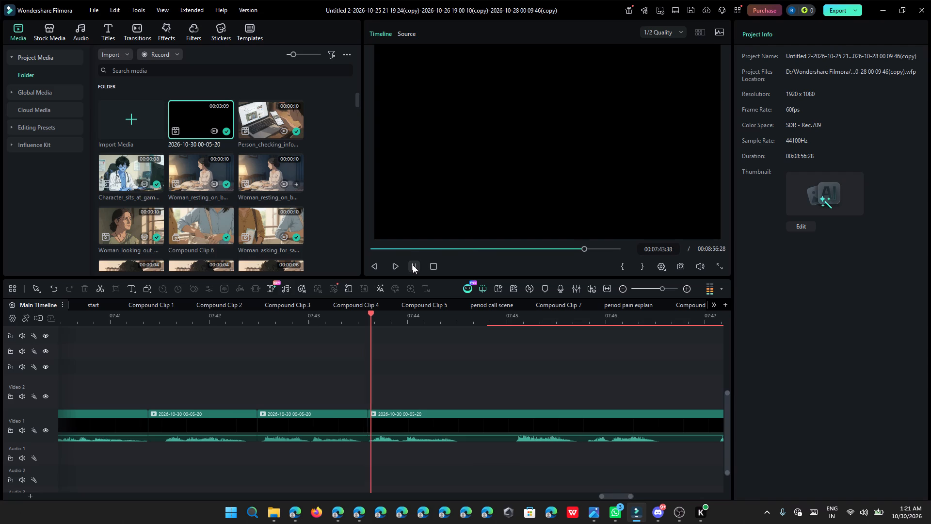
left_click(413, 266)
double_click(413, 266)
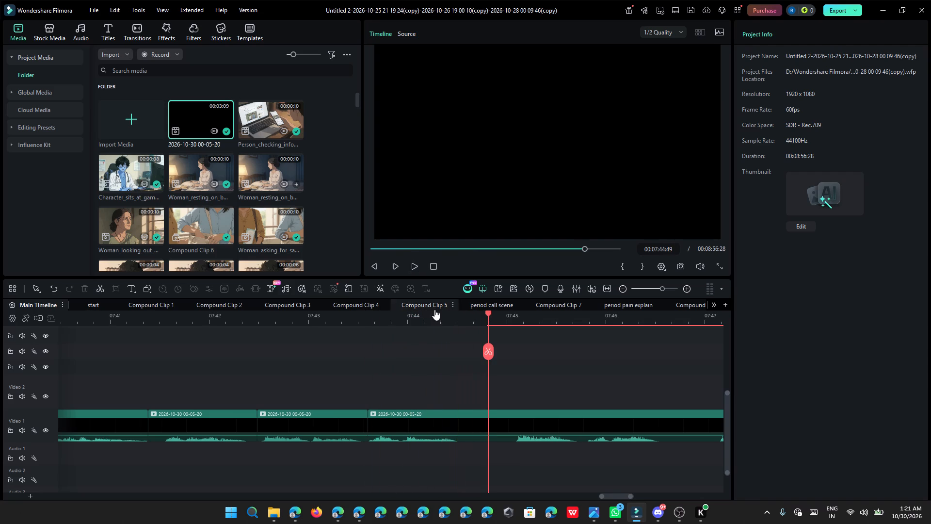
left_click(459, 322)
left_click(458, 317)
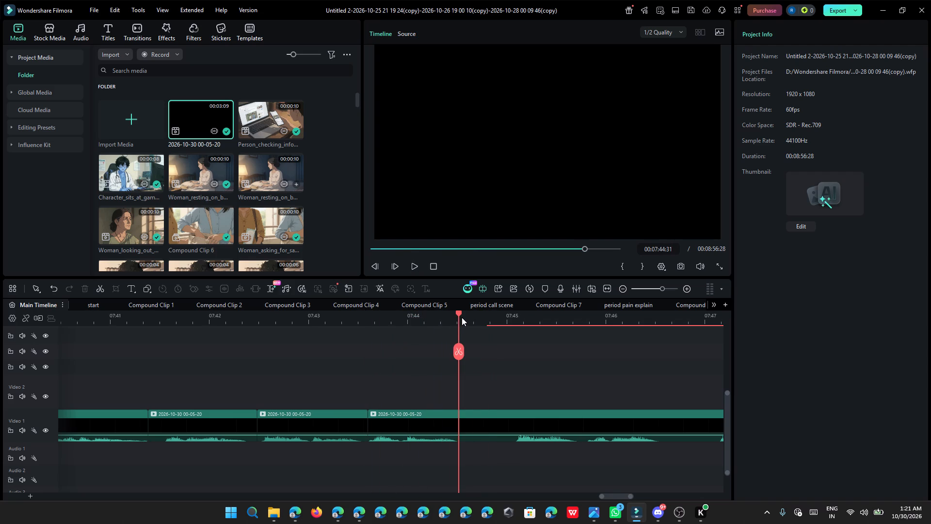
left_click(458, 318)
double_click(460, 318)
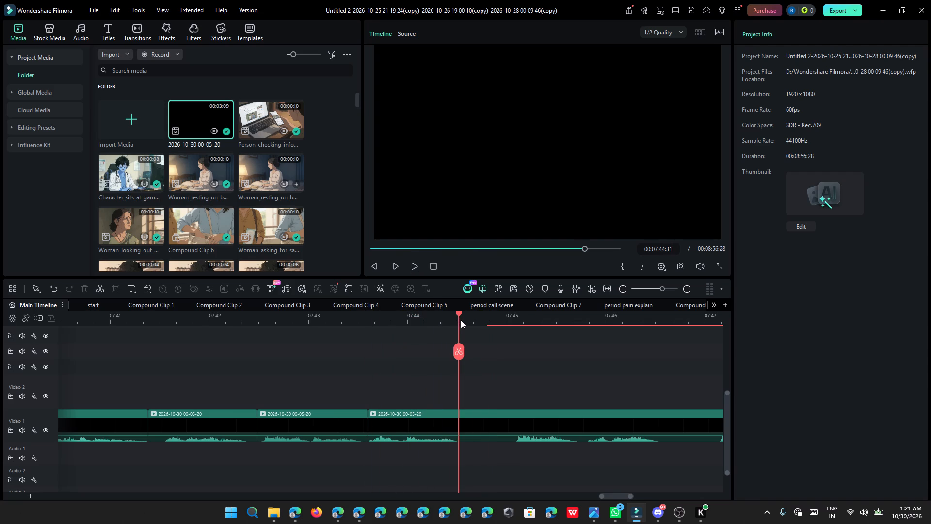
left_click(462, 320)
left_click(460, 350)
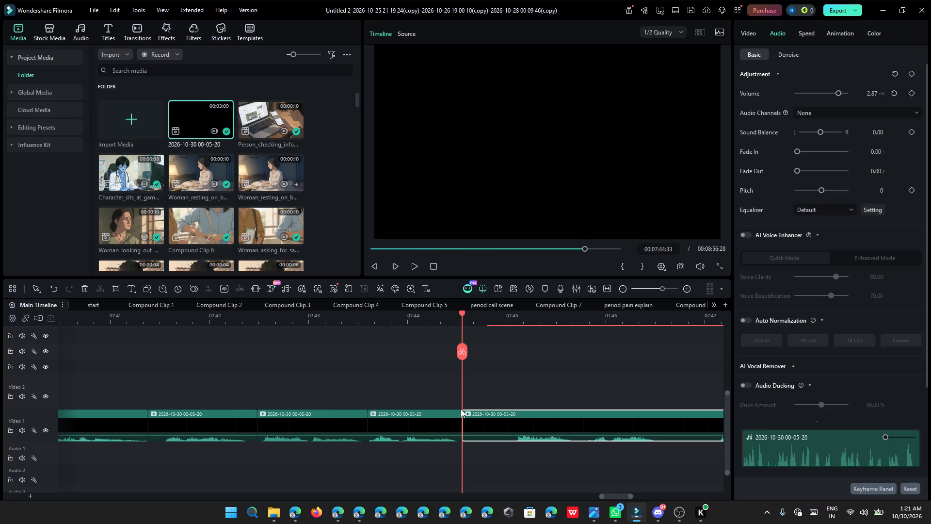
left_click_drag(464, 414, 512, 452)
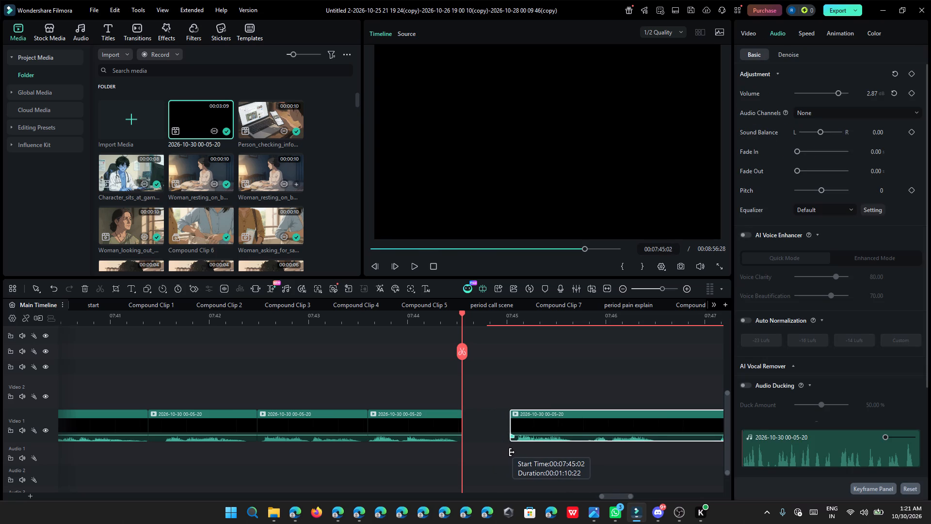
left_click_drag(512, 452, 515, 452)
left_click(506, 422)
left_click(508, 413)
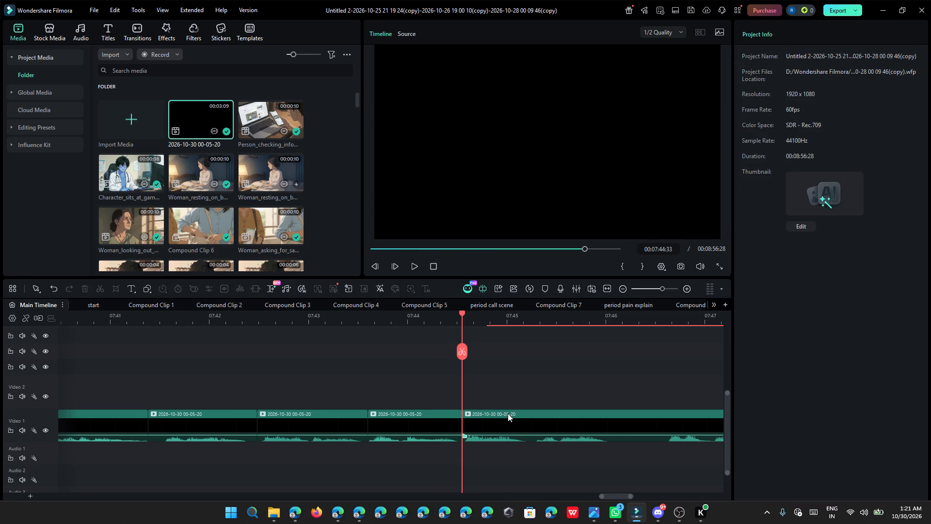
Split the clip at 00:07:46:02, trim the silence after it up to about 00:07:46:35, and close the gap.
left_click(413, 262)
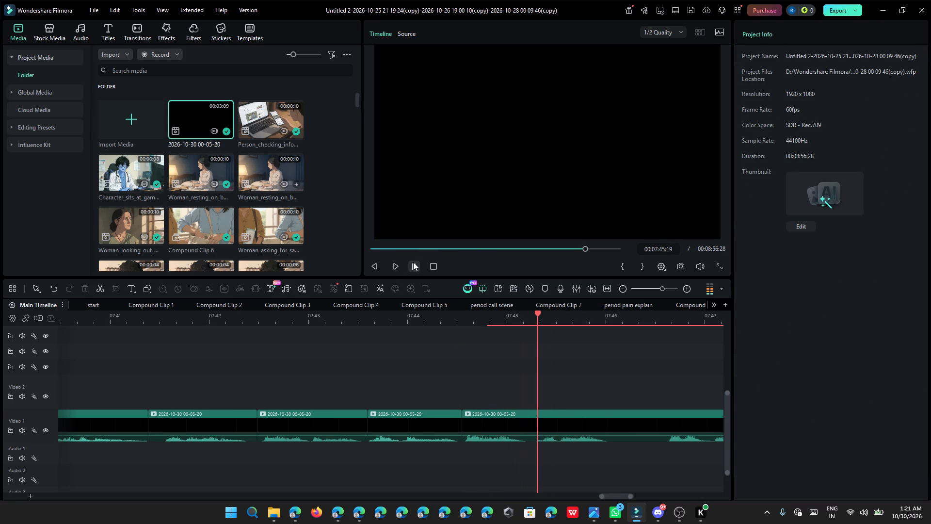
left_click(413, 262)
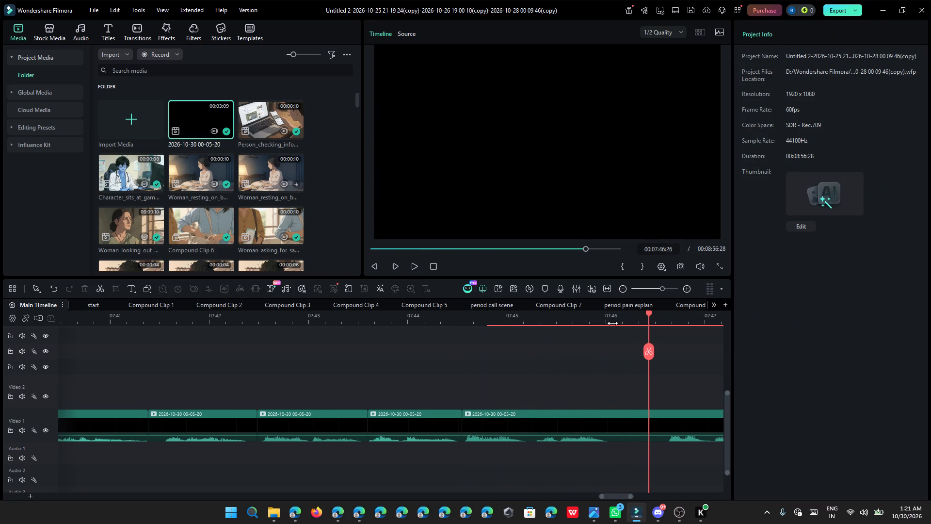
left_click(609, 323)
left_click(611, 352)
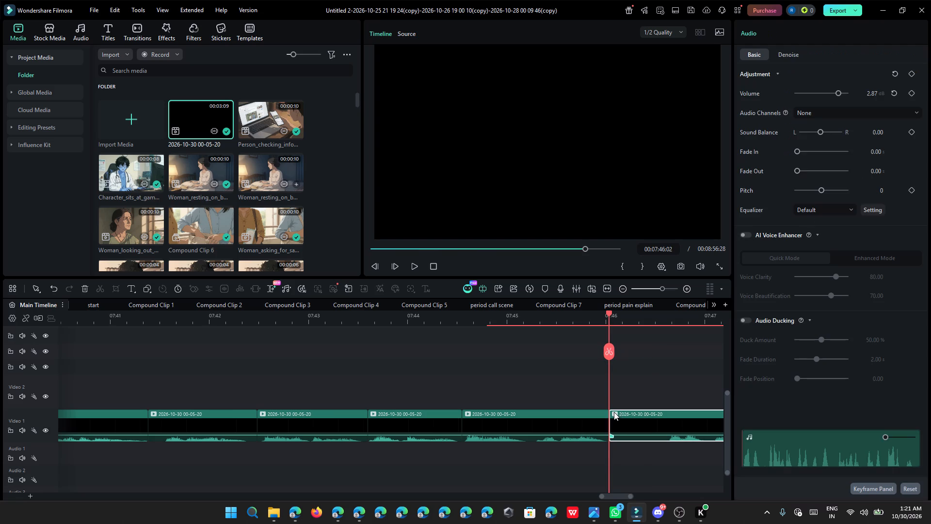
left_click_drag(611, 412, 666, 469)
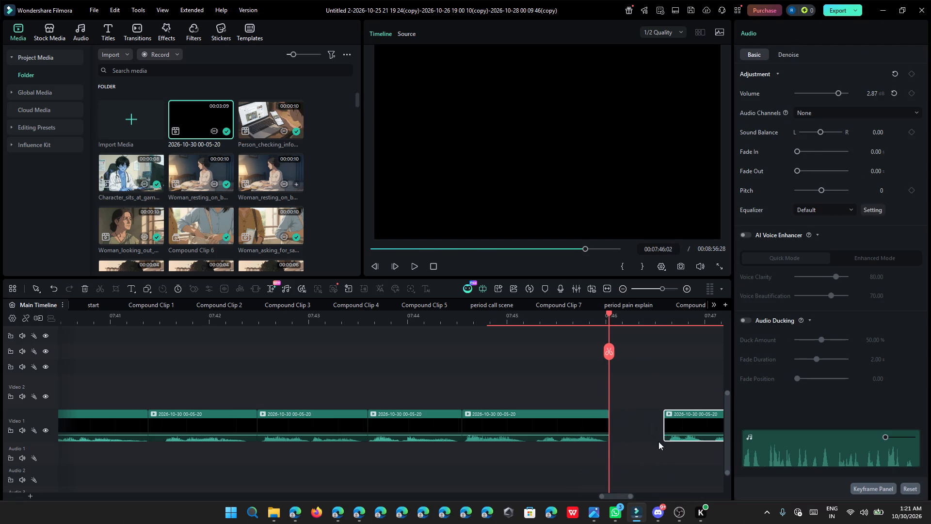
left_click(655, 429)
left_click(658, 418)
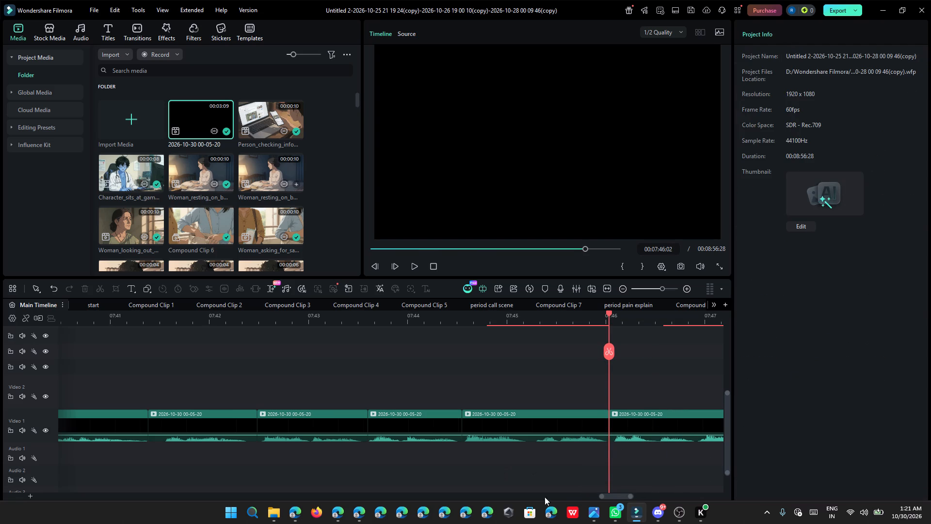
Split the clip at 00:07:48:07, trim the long silence after it up to about 00:07:49:50, and close the gap.
left_click(611, 495)
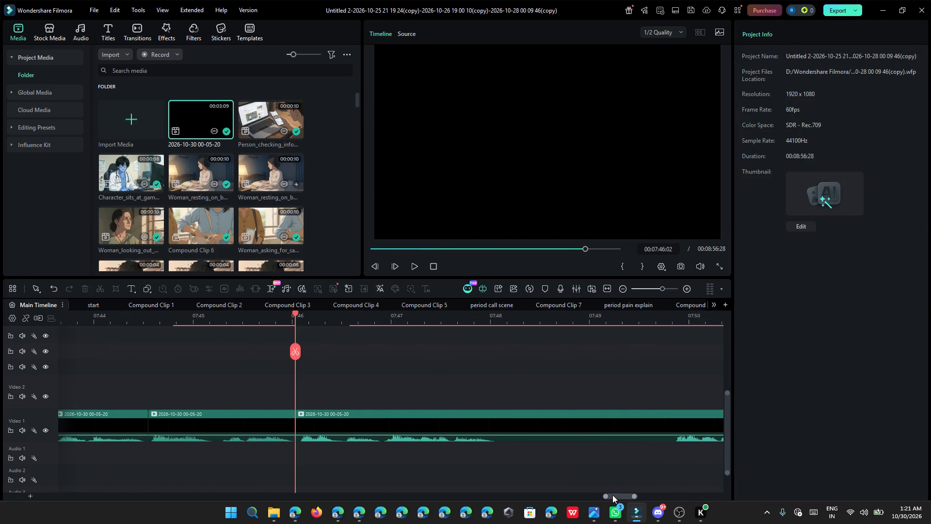
scroll(607, 454, "down", 3)
left_click(417, 268)
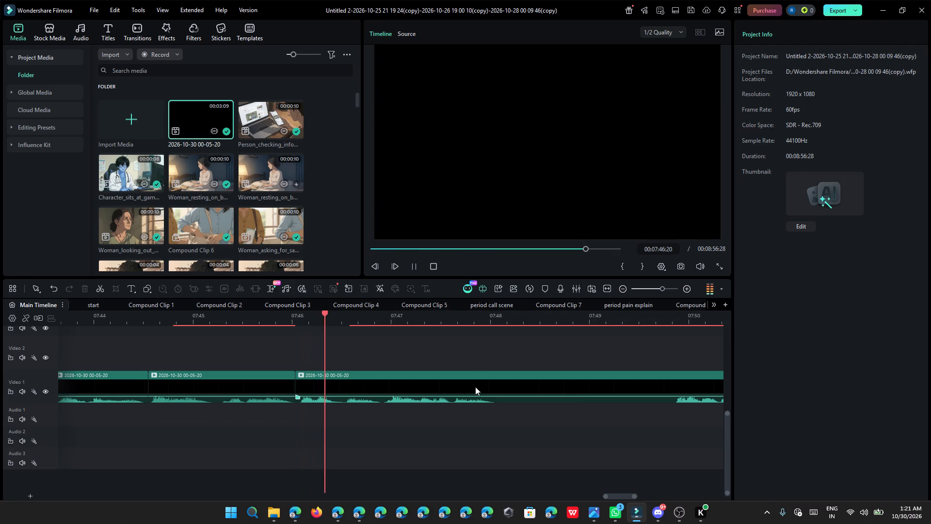
scroll(477, 389, "down", 8, "ctrl")
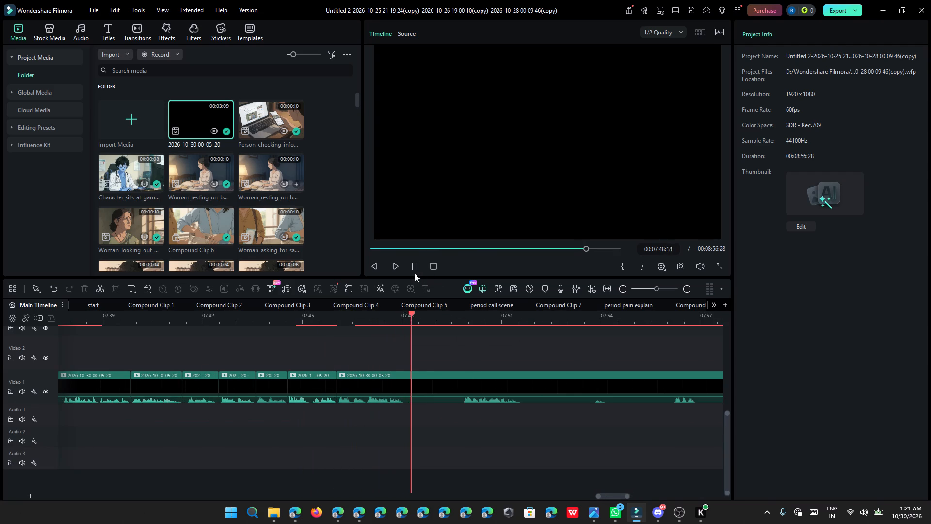
left_click(414, 270)
scroll(423, 313, "up", 3, "ctrl")
left_click(390, 323)
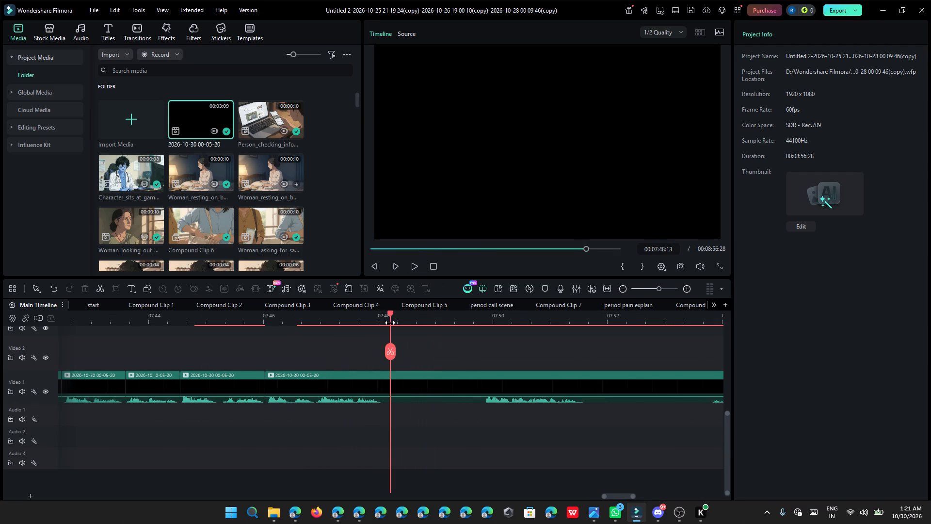
scroll(389, 322, "up", 4, "ctrl")
left_click(379, 317)
left_click(380, 352)
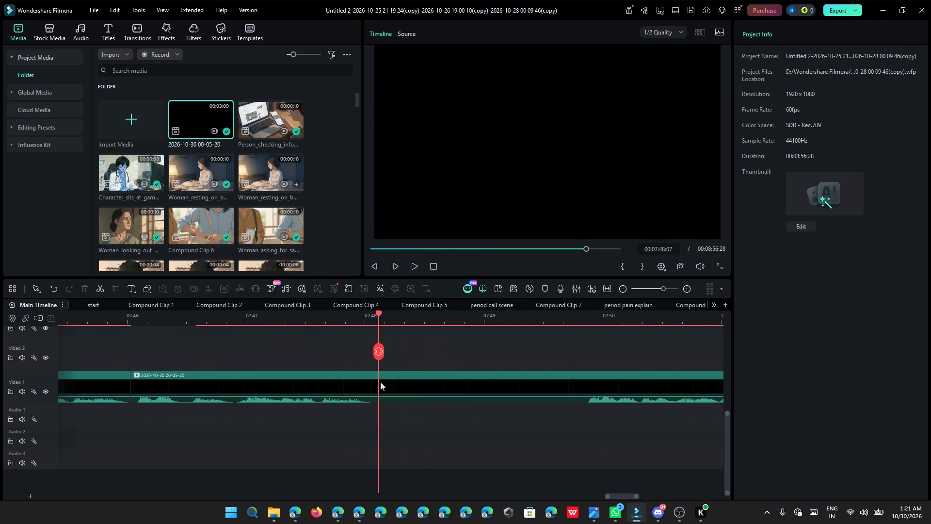
left_click(384, 383)
left_click_drag(384, 383, 455, 408)
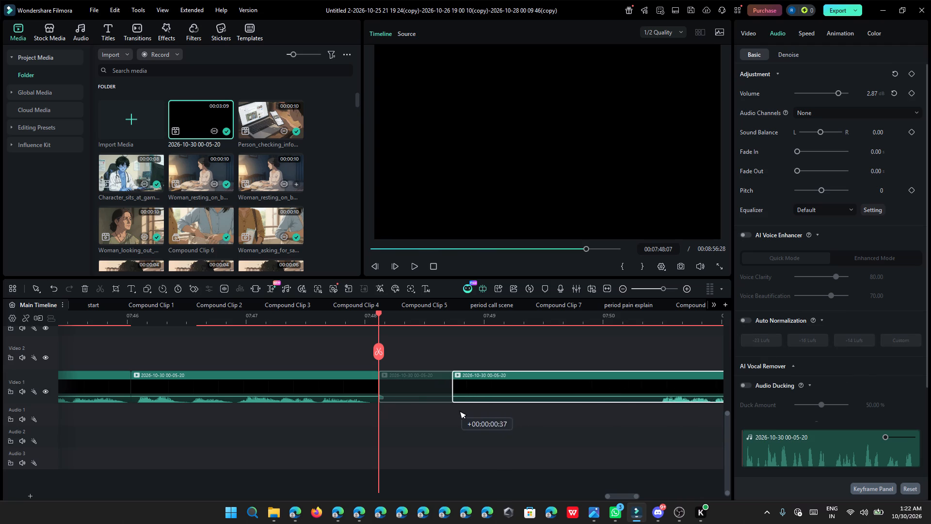
left_click_drag(455, 408, 385, 410)
left_click_drag(379, 383, 522, 407)
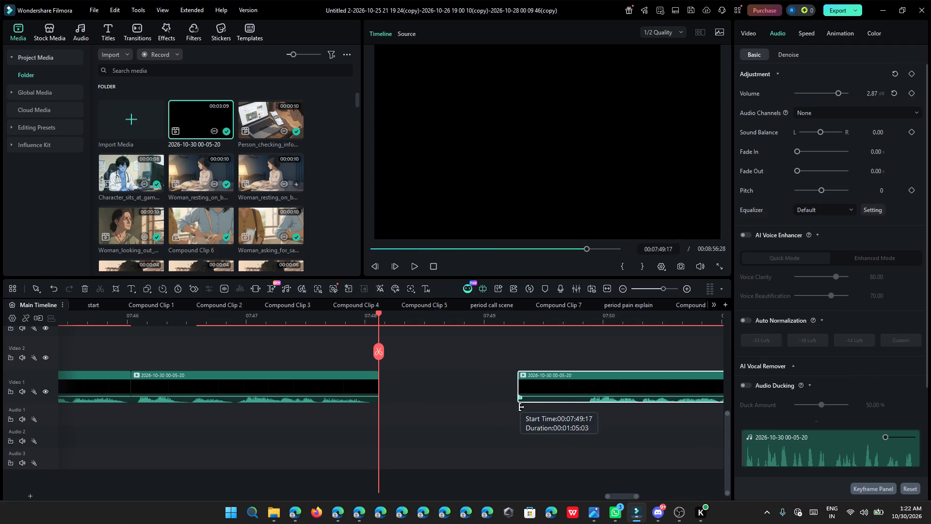
left_click_drag(522, 407, 582, 409)
left_click(571, 389)
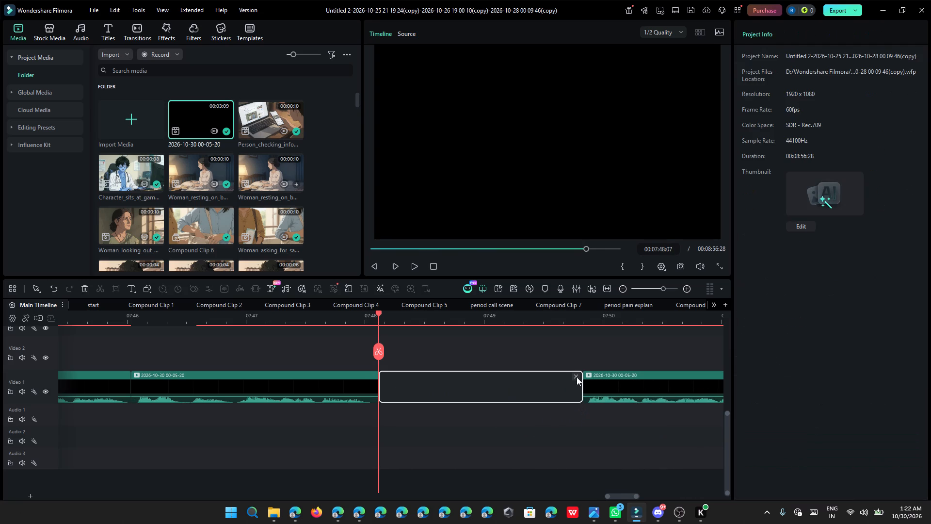
left_click(577, 377)
Listen past 00:07:48:07, trim the start of the clip beginning there to about 00:07:55:50, and close the gap.
left_click(409, 269)
scroll(453, 372, "down", 4, "ctrl")
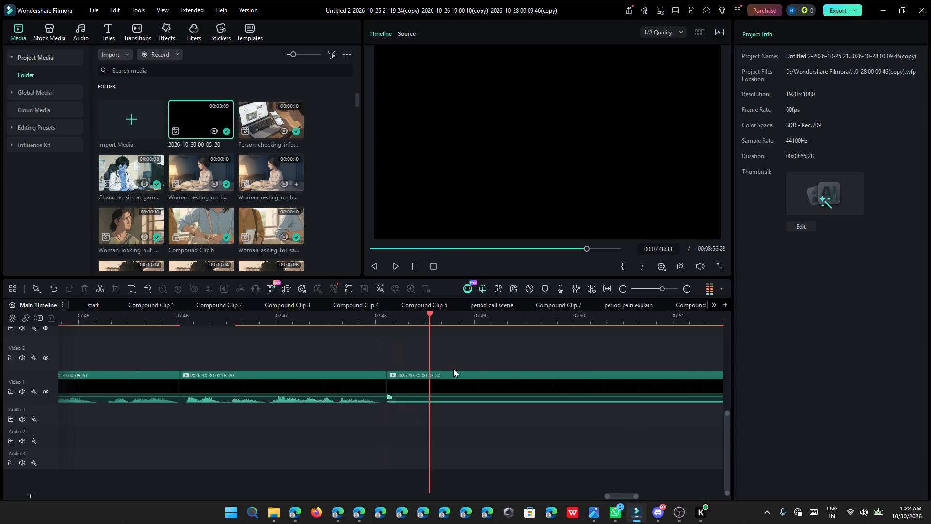
scroll(453, 369, "down", 4, "ctrl")
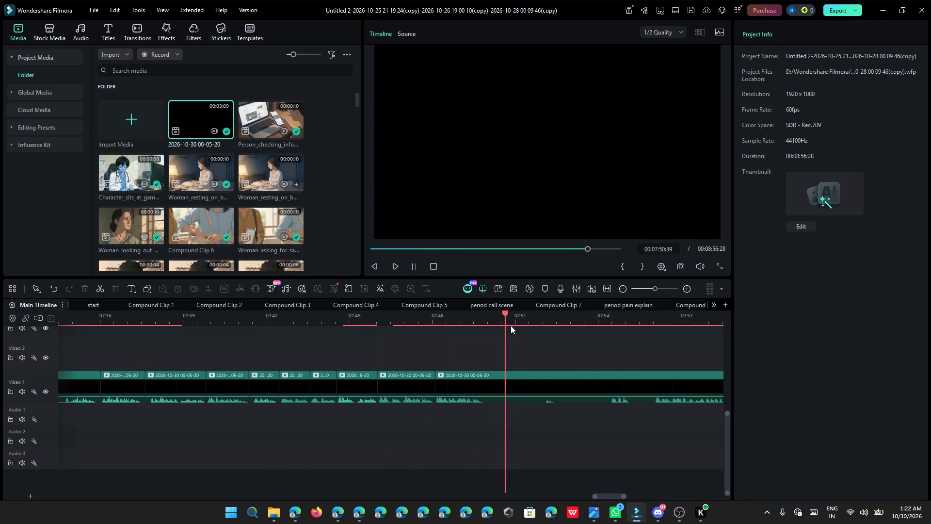
left_click(549, 319)
left_click(653, 321)
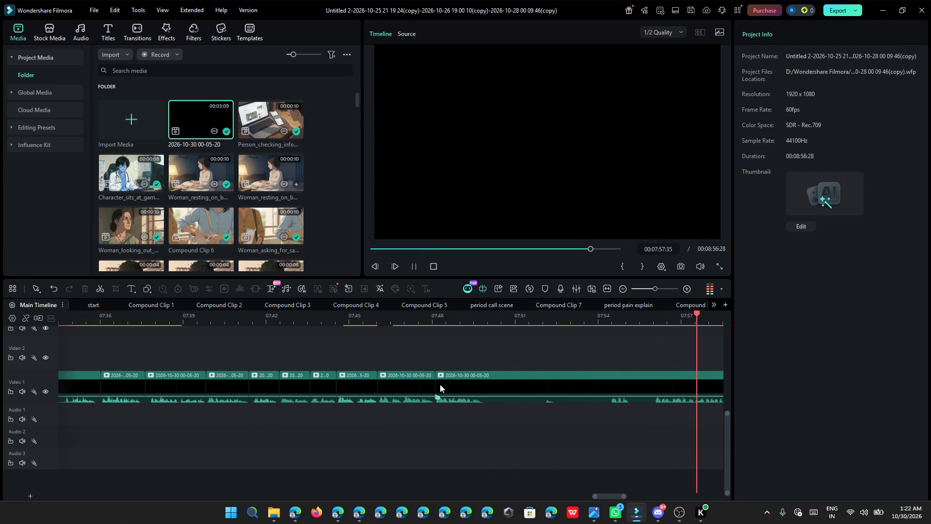
left_click_drag(435, 384, 647, 411)
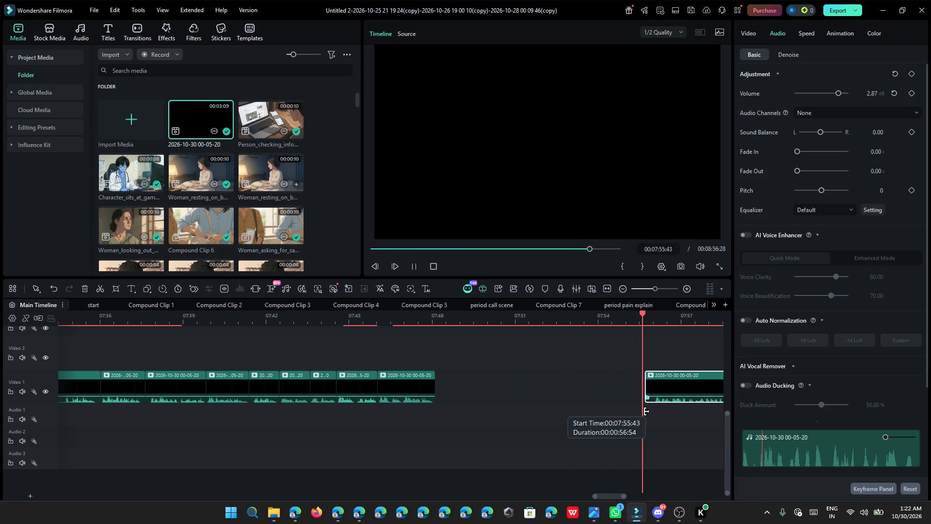
left_click_drag(647, 411, 651, 411)
left_click(643, 377)
left_click(645, 375)
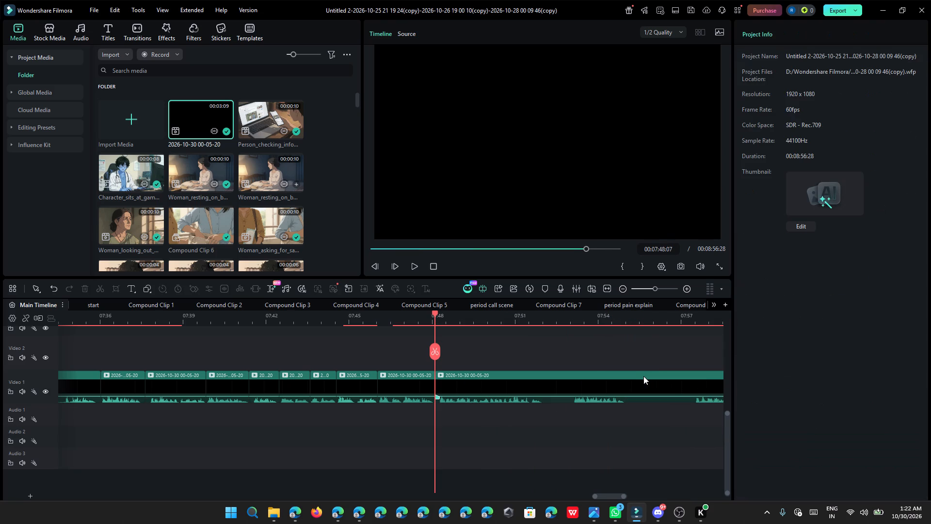
Listen past 00:07:48:07, split the clip at 00:07:51:56, trim the silence after it up to about 00:07:53:00, and close the gap.
left_click(411, 325)
left_click(413, 272)
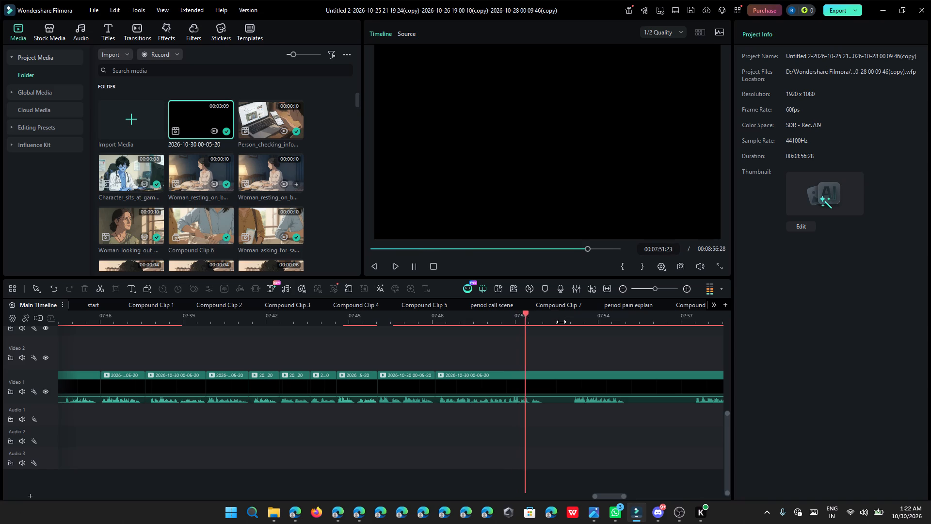
scroll(551, 349, "up", 3, "ctrl")
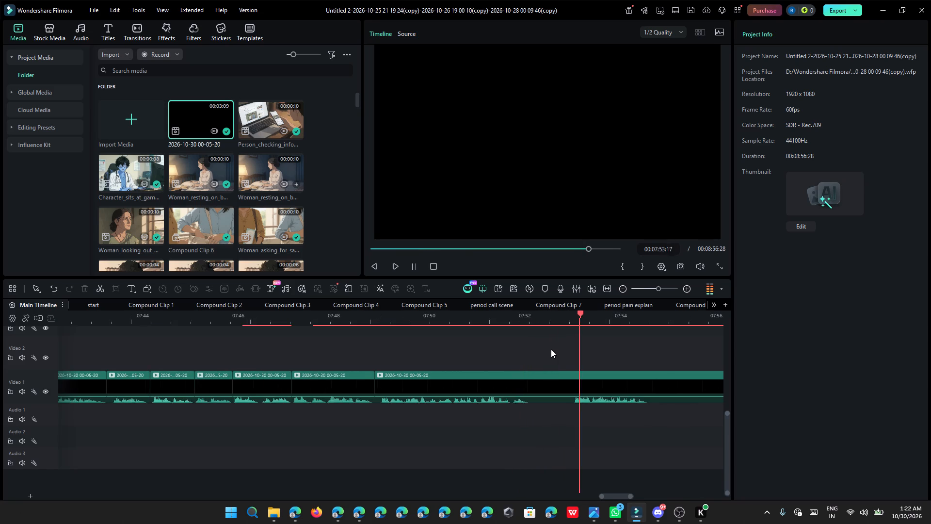
left_click(414, 266)
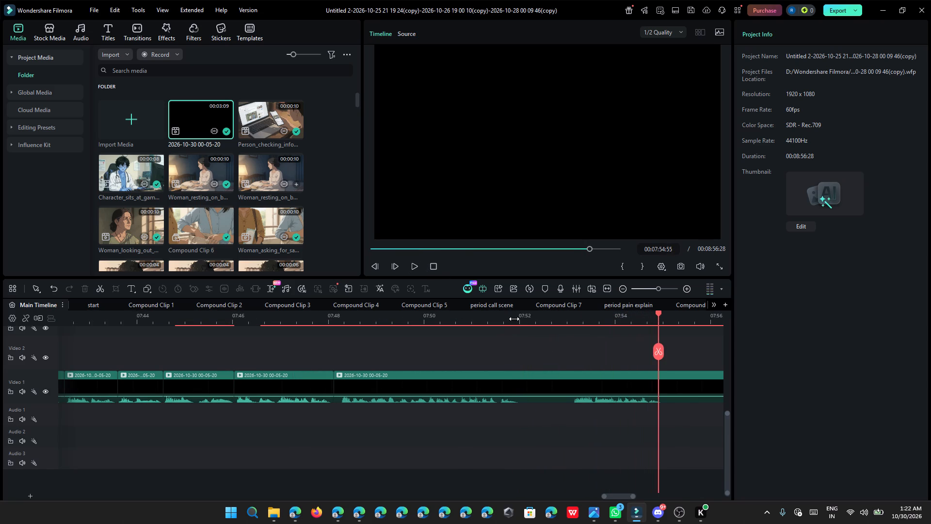
left_click(516, 313)
left_click(518, 355)
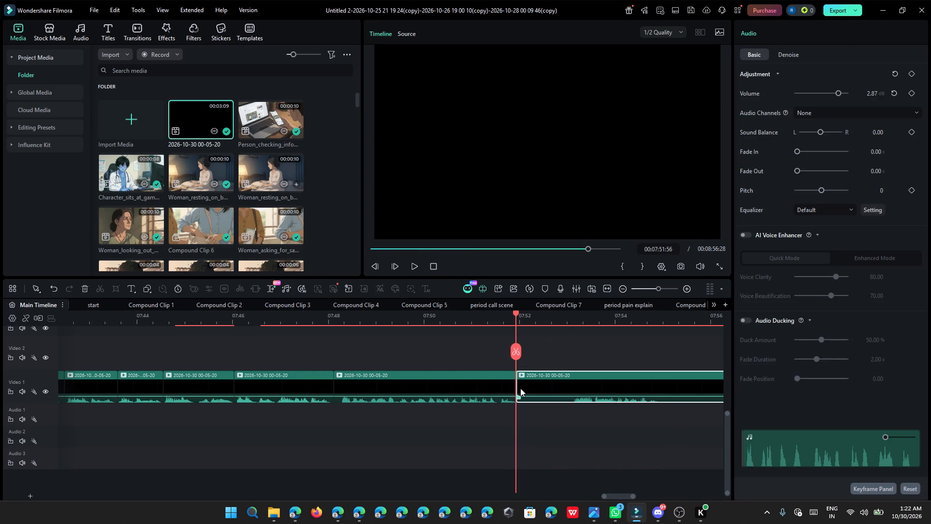
left_click_drag(517, 384, 571, 419)
left_click(563, 383)
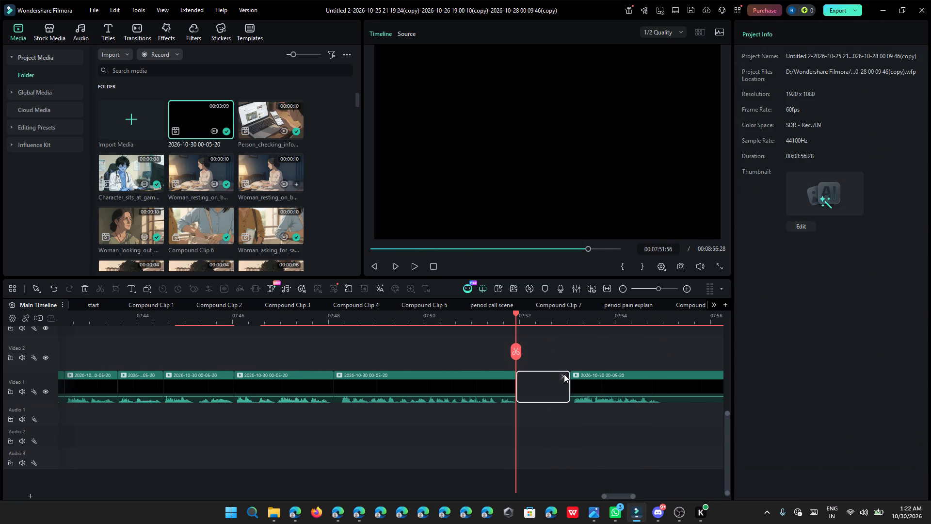
left_click(565, 371)
left_click(565, 376)
Split the clip after the phrase at 00:07:54:03, trim the long silence after it up to about 00:07:56:10, and close the gap.
left_click(416, 269)
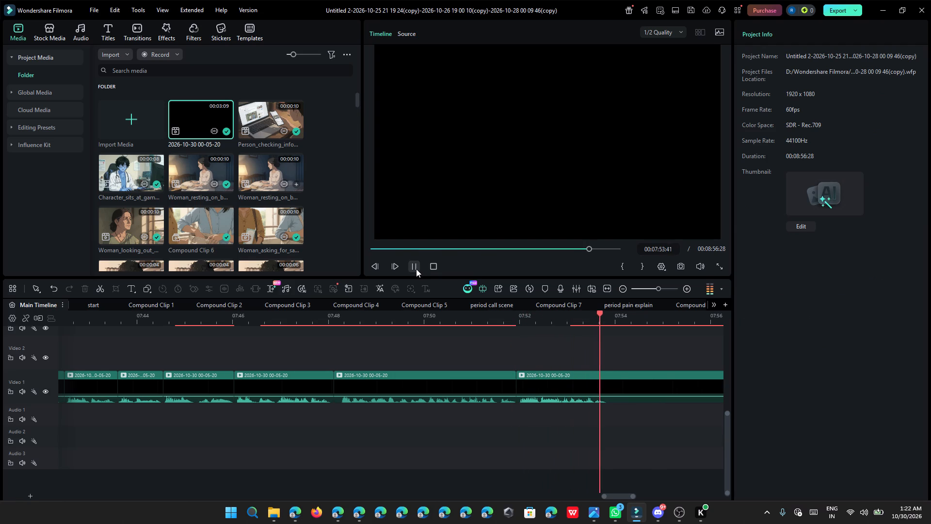
left_click(416, 269)
left_click(620, 354)
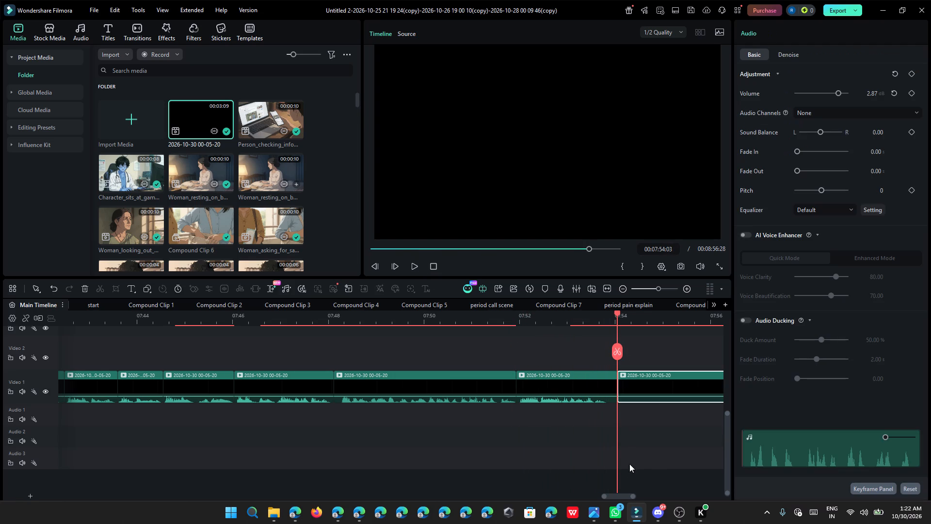
left_click_drag(622, 496, 632, 496)
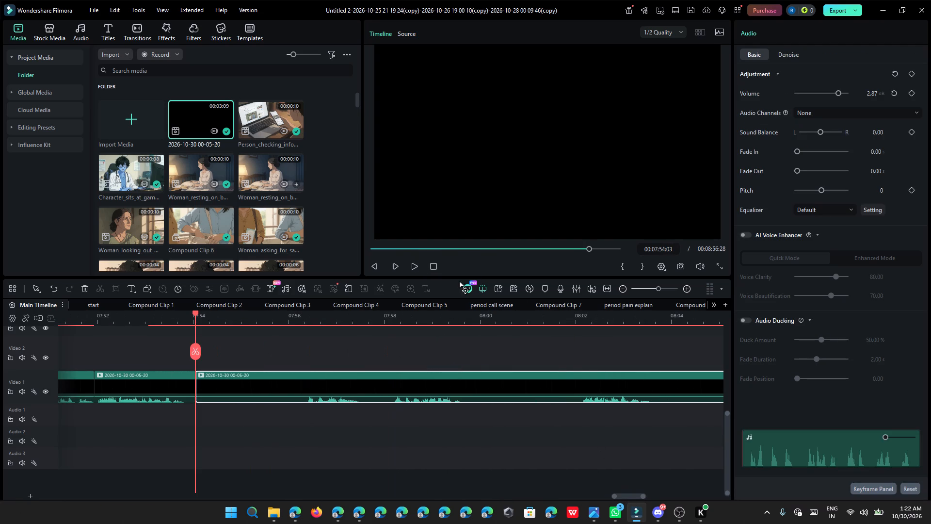
left_click(413, 261)
scroll(523, 394, "down", 11, "ctrl")
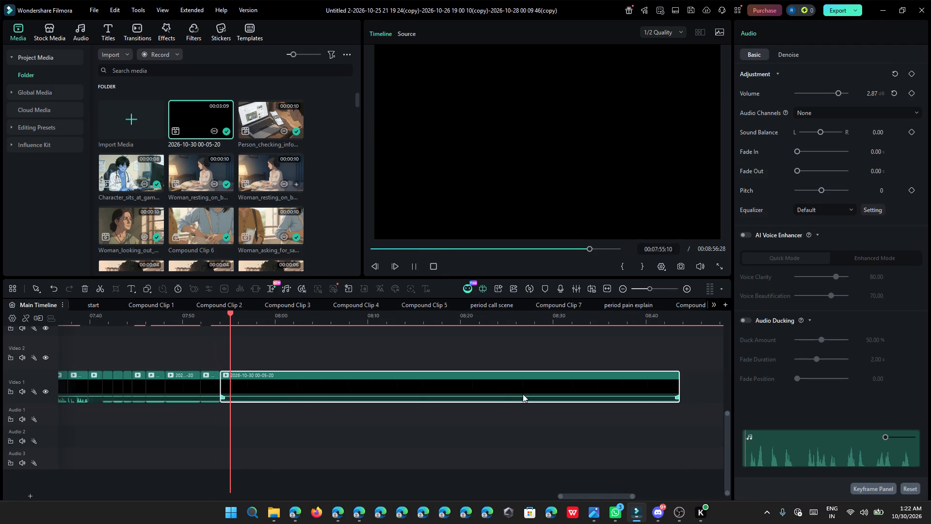
scroll(523, 394, "down", 5, "ctrl")
scroll(523, 394, "up", 4, "ctrl")
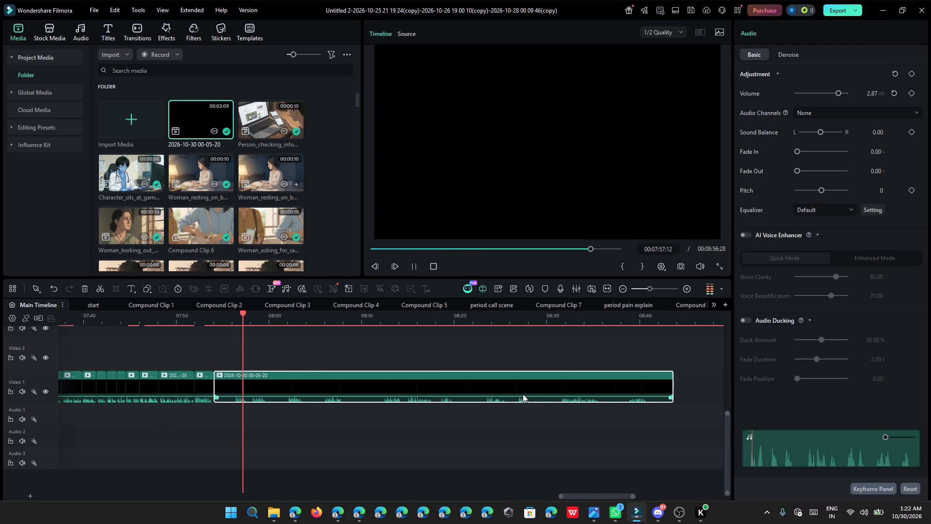
scroll(355, 402, "up", 3, "ctrl")
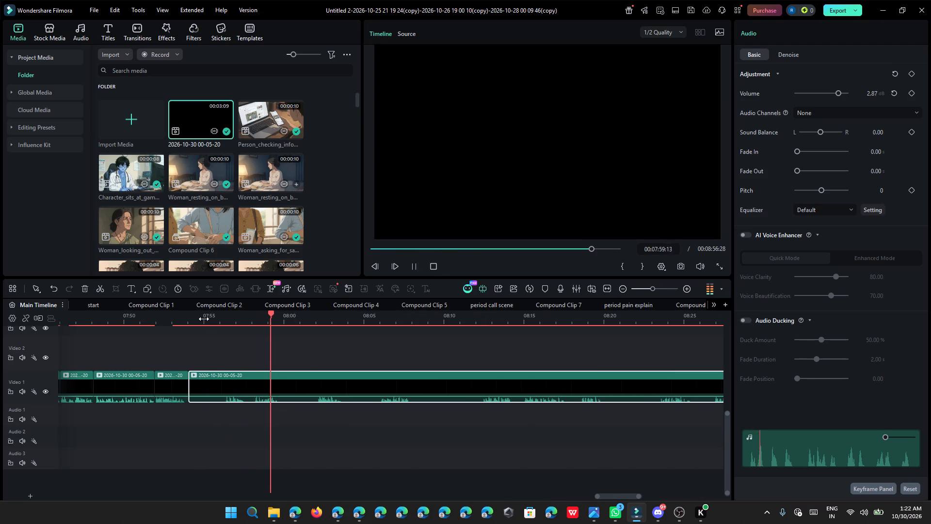
left_click(191, 318)
scroll(196, 324, "up", 3, "ctrl")
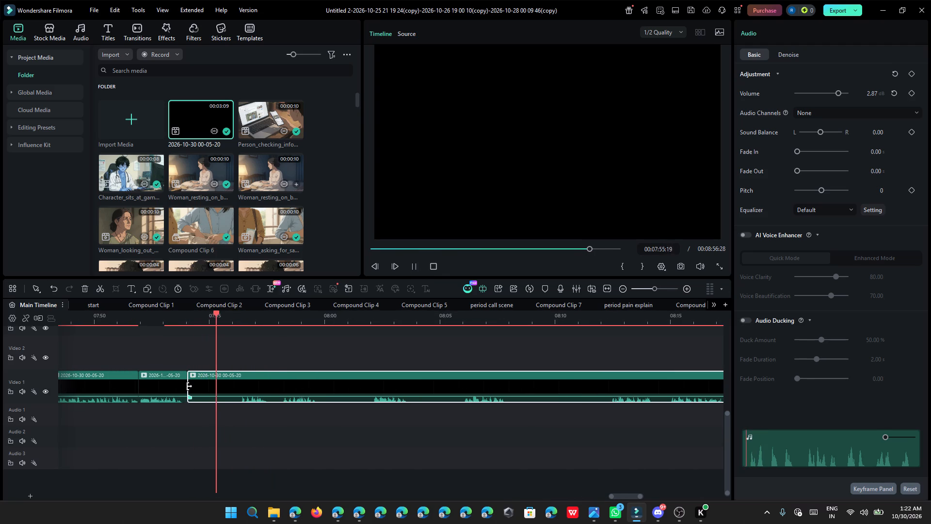
left_click_drag(190, 386, 239, 421)
left_click(229, 381)
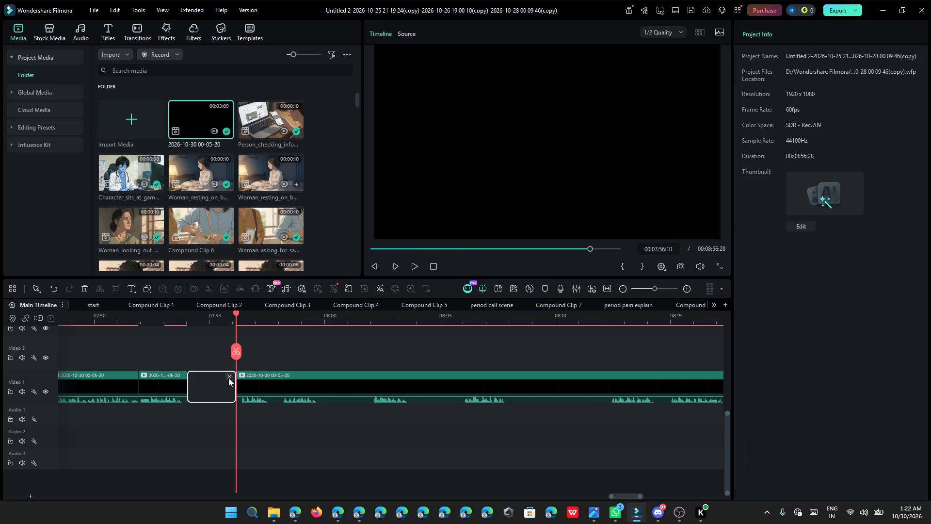
left_click(228, 378)
Split the clip at 00:07:55:30, trim the short silence after it up to about 00:07:56:03, and close the gap.
scroll(270, 383, "up", 5, "ctrl")
left_click(271, 321)
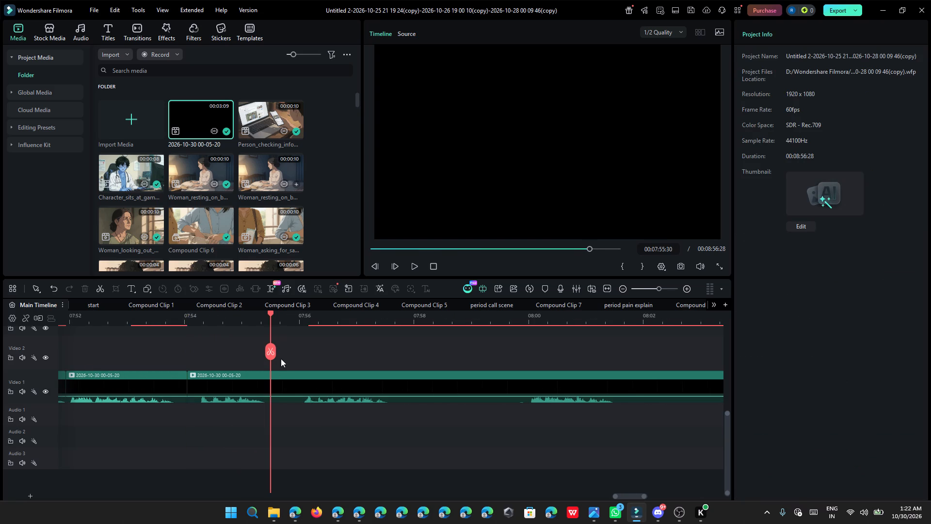
scroll(297, 389, "up", 3, "ctrl")
left_click(274, 350)
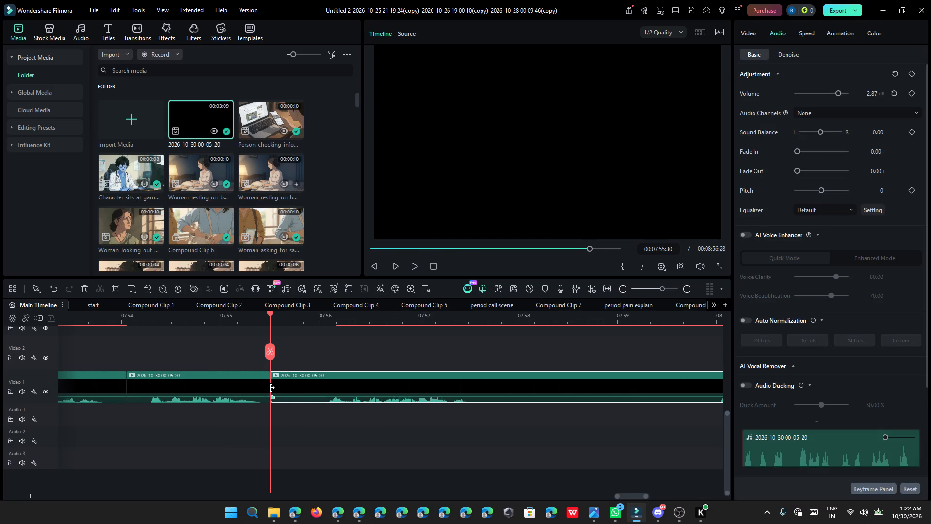
left_click_drag(273, 388, 327, 414)
left_click(318, 384)
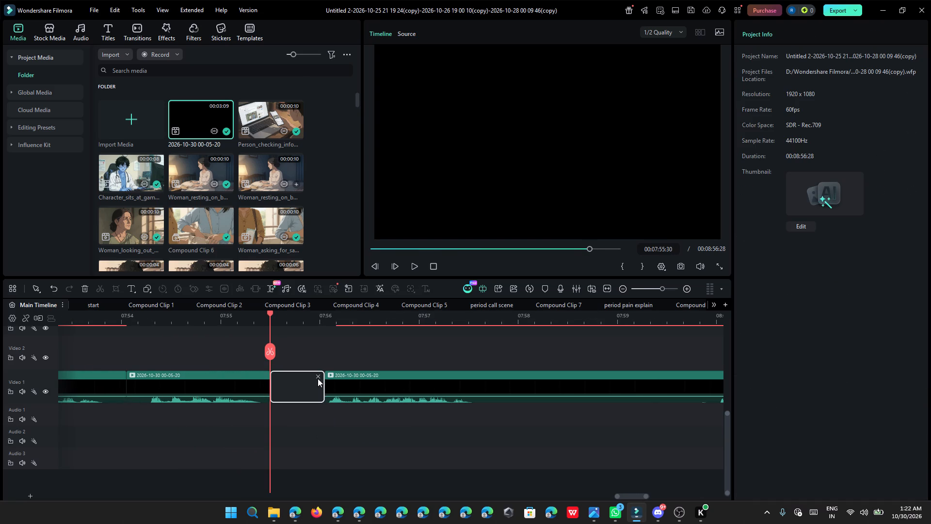
left_click(318, 374)
Split the clip after the phrase at 00:07:57:09, trim the silence after it up to about 00:07:59:25, and close the gap.
left_click(414, 267)
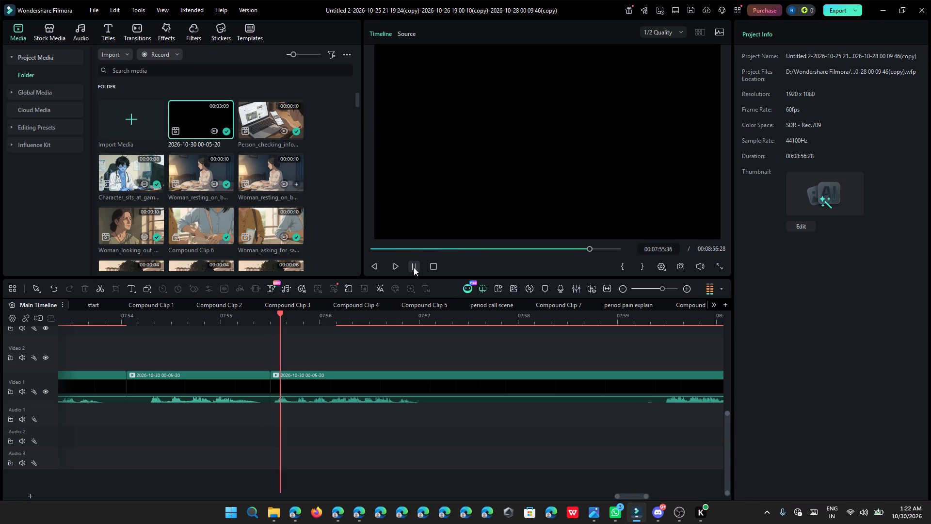
left_click(414, 267)
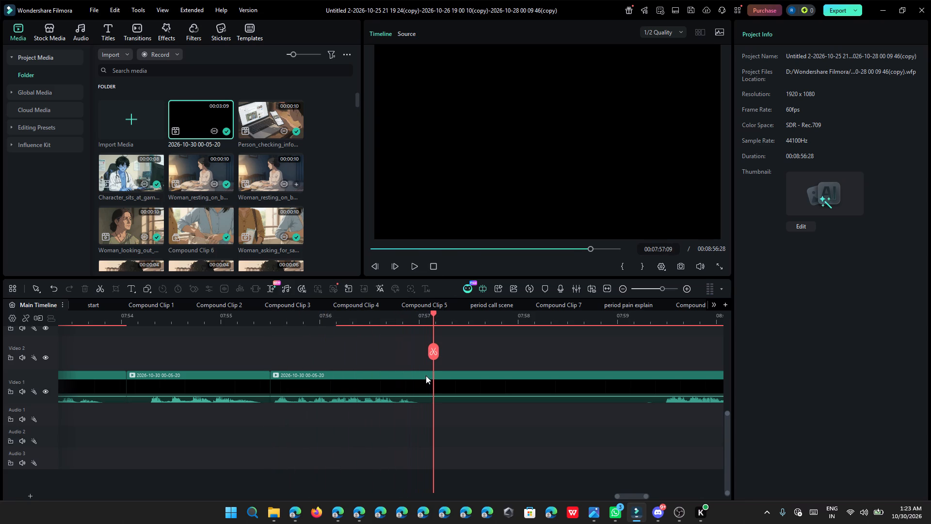
left_click(429, 352)
left_click_drag(434, 385, 557, 425)
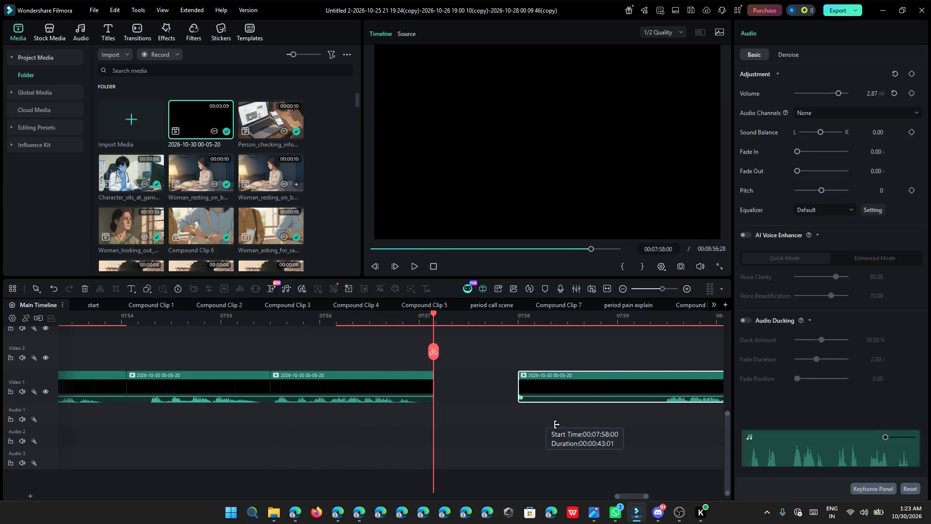
left_click_drag(557, 425, 660, 432)
left_click(650, 371)
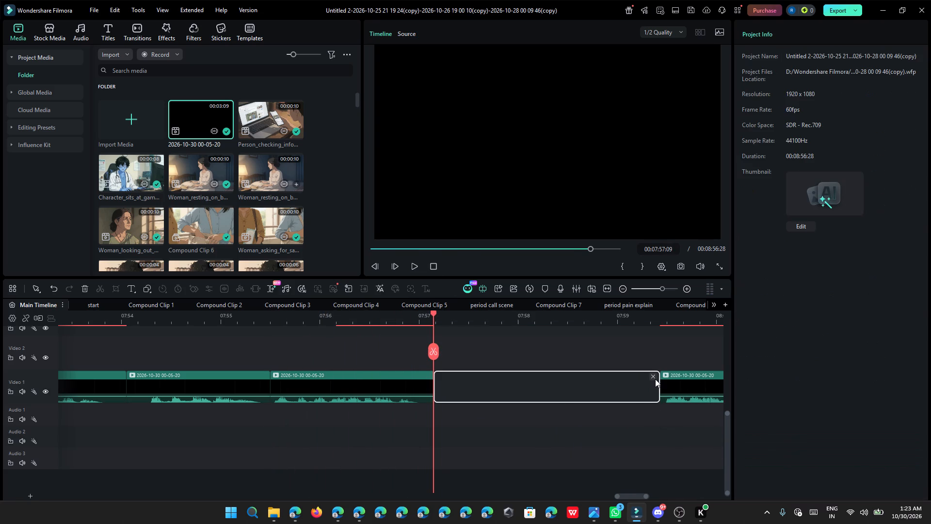
left_click(655, 379)
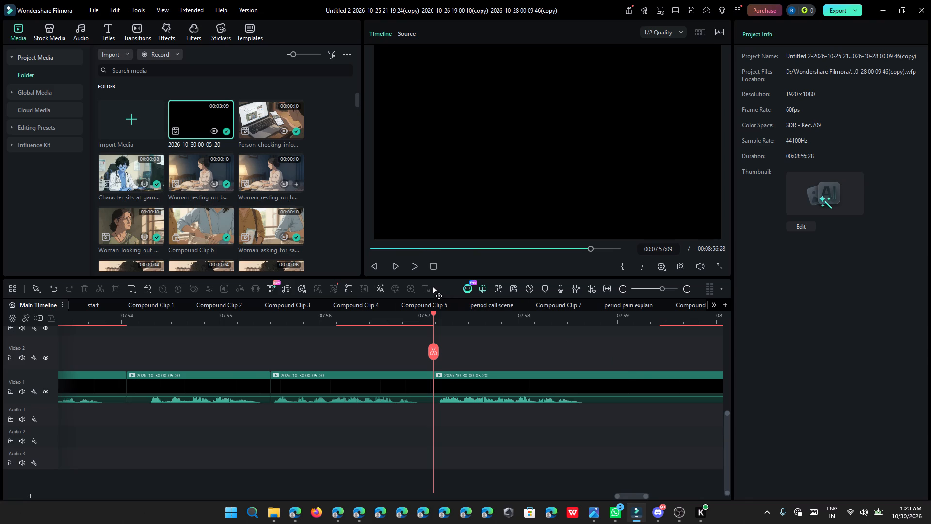
Listen past 00:07:57:09, split the clip at 00:07:58:47, trim the silence after it up to about 00:08:01:00, and close the gap.
left_click(409, 270)
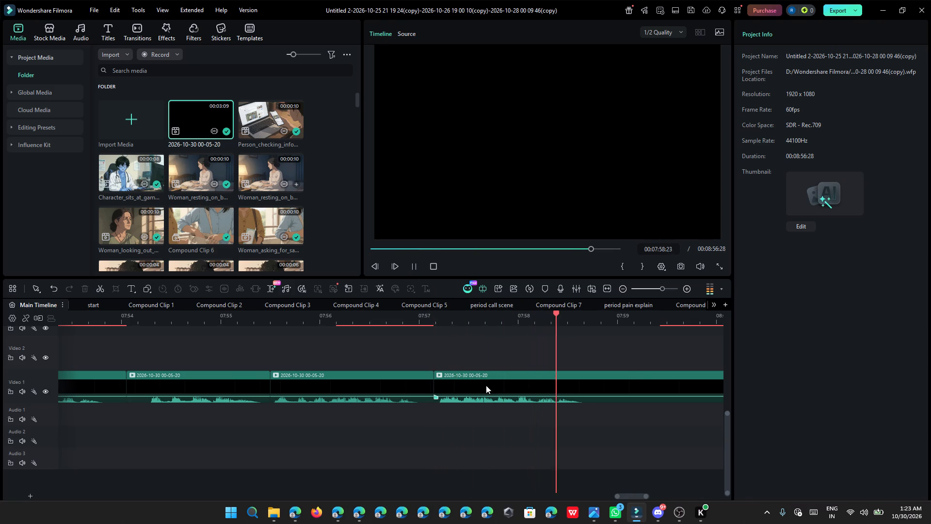
scroll(481, 387, "down", 13, "ctrl")
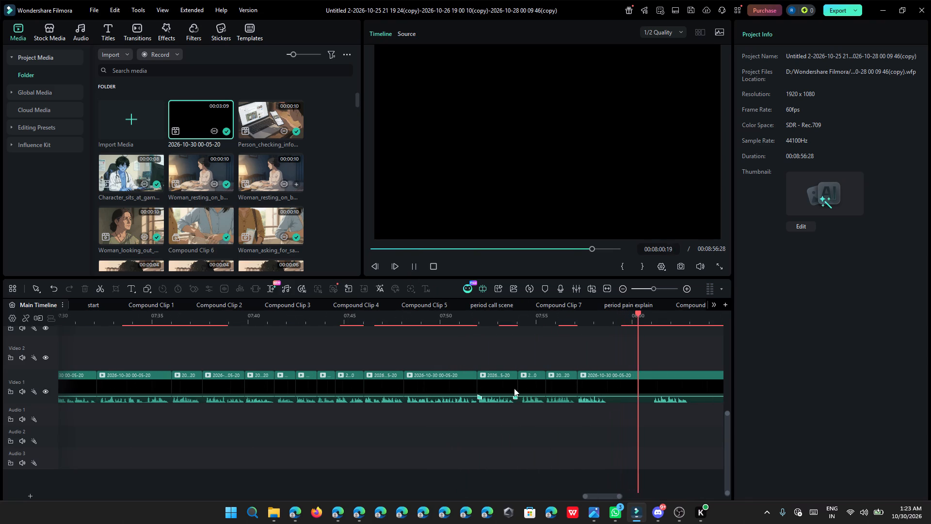
left_click(609, 325)
scroll(595, 336, "up", 5, "ctrl")
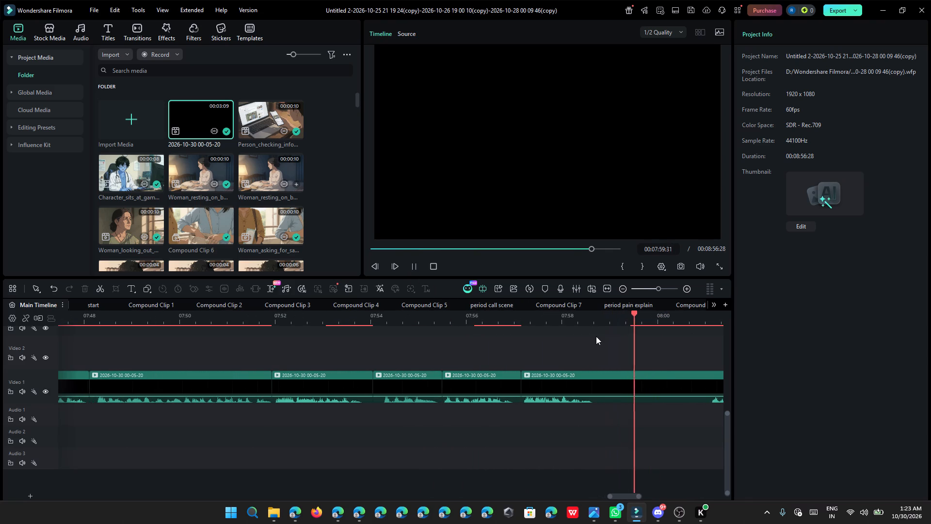
left_click(417, 263)
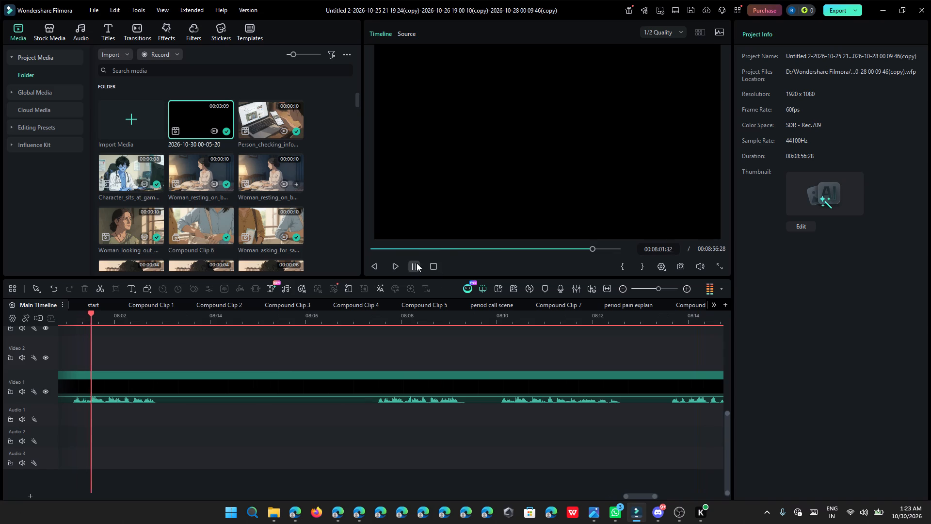
left_click_drag(633, 497, 628, 497)
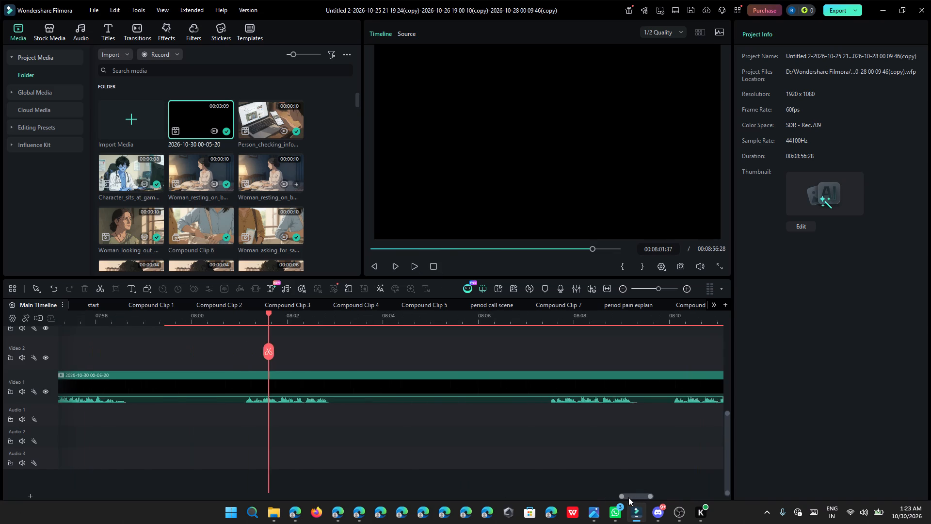
left_click_drag(628, 497, 621, 499)
left_click(440, 321)
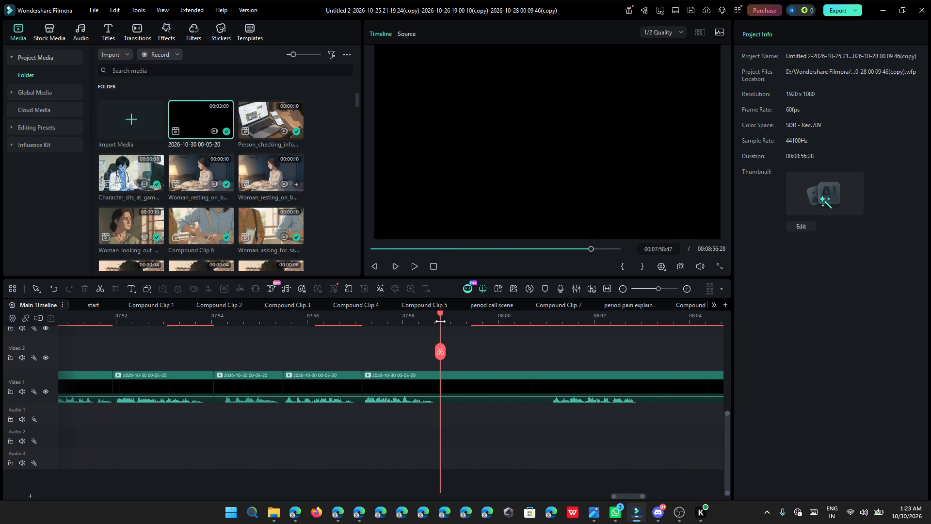
scroll(453, 332, "up", 4, "ctrl")
left_click(445, 354)
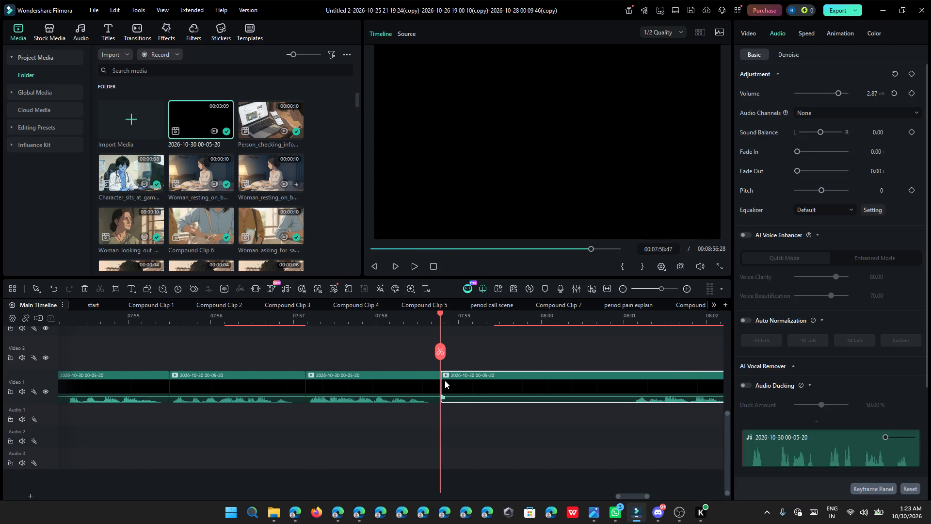
left_click_drag(443, 380, 628, 437)
left_click(623, 378)
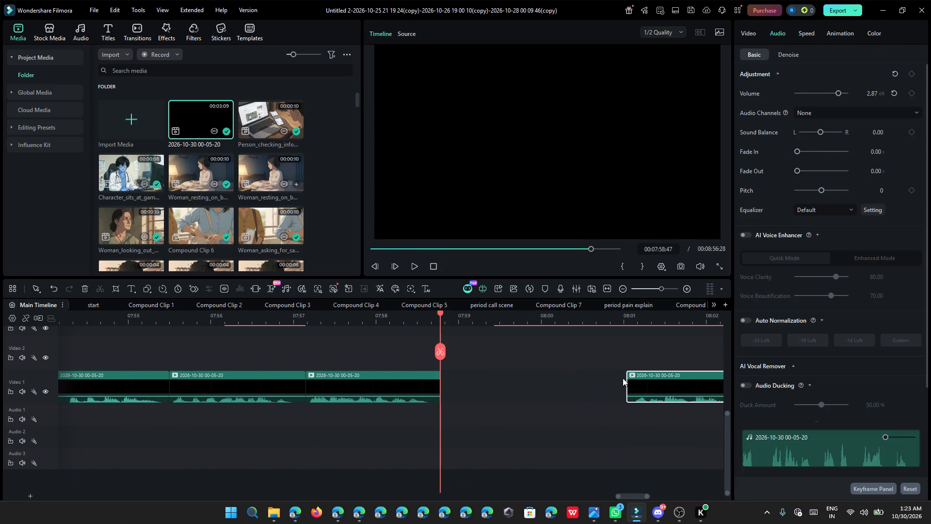
left_click(619, 375)
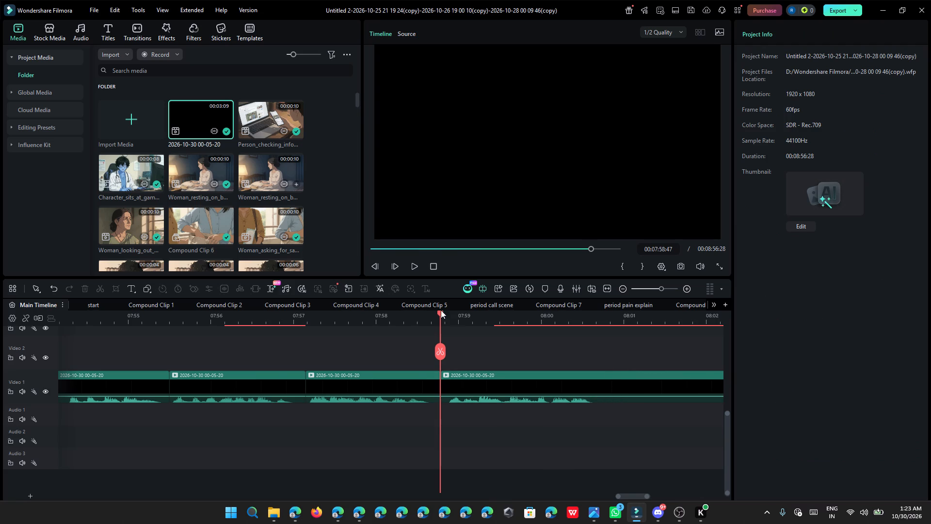
Listen past 00:07:58:47, split the clip at 00:08:00:41, trim away the section after it to just before a later phrase, and close the gap.
left_click(410, 266)
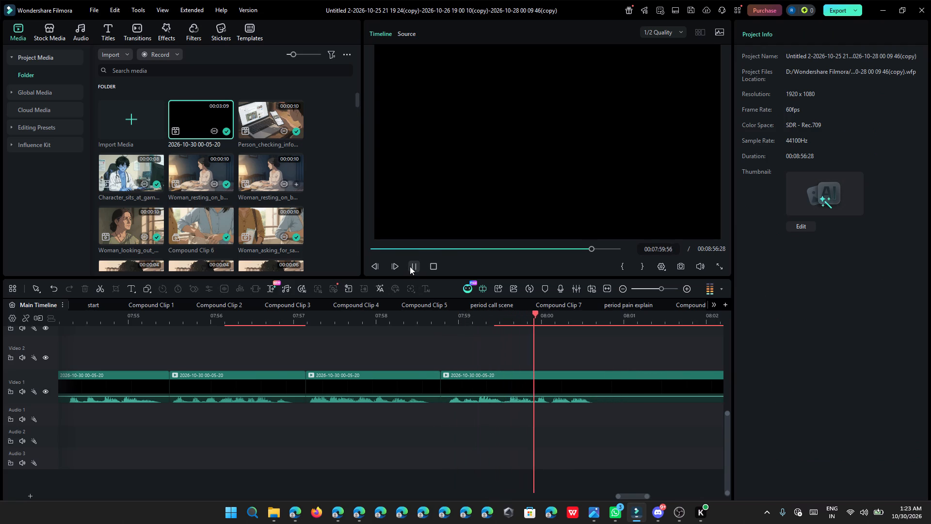
left_click(410, 266)
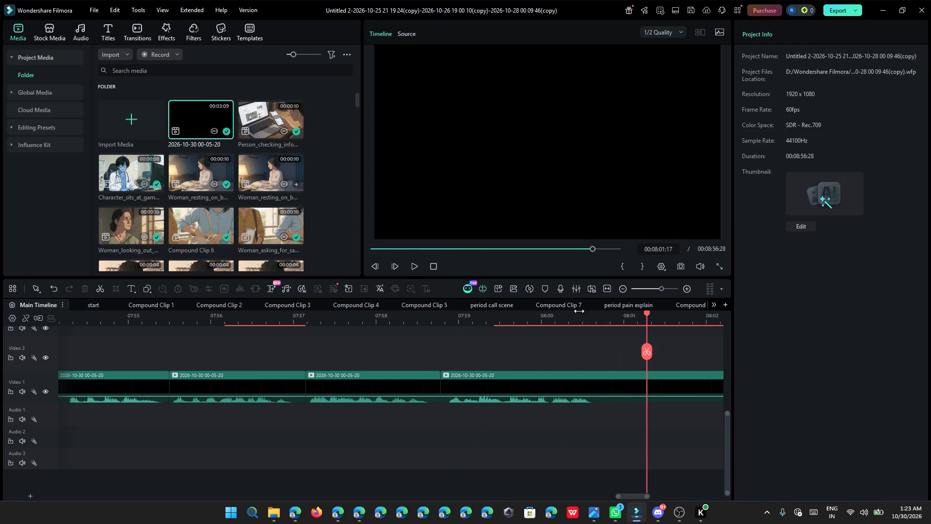
left_click(601, 324)
left_click_drag(605, 316, 603, 316)
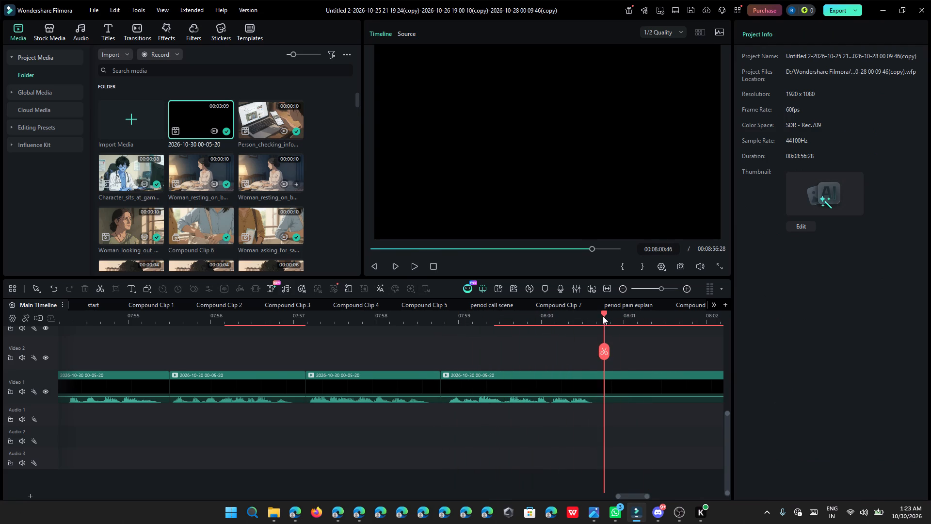
left_click_drag(603, 316, 598, 316)
left_click(602, 359)
scroll(618, 369, "down", 2, "ctrl")
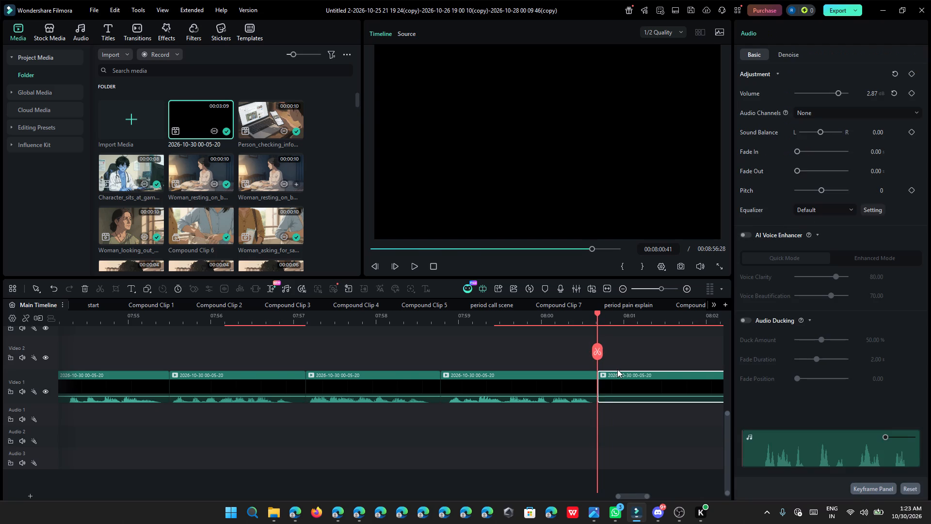
scroll(617, 369, "down", 7, "ctrl")
left_click_drag(600, 378, 686, 412)
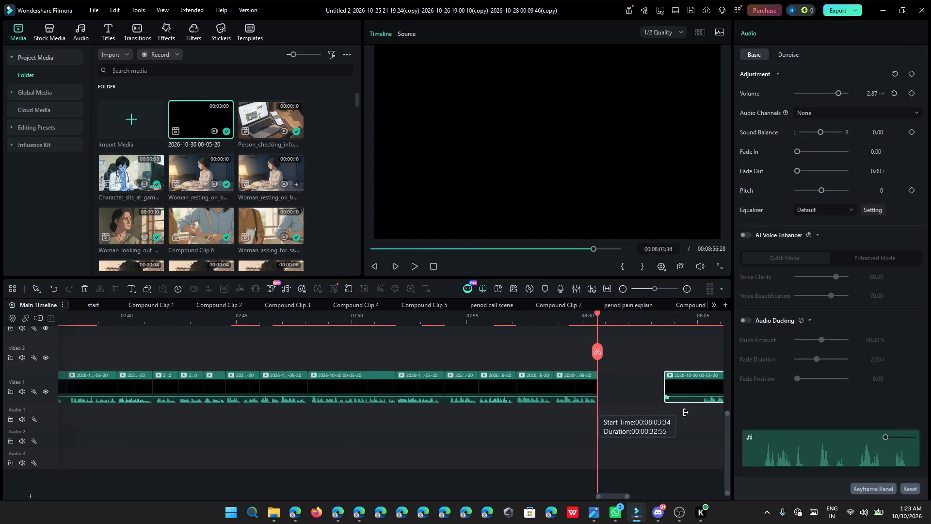
left_click_drag(686, 412, 698, 414)
left_click(686, 384)
left_click(691, 376)
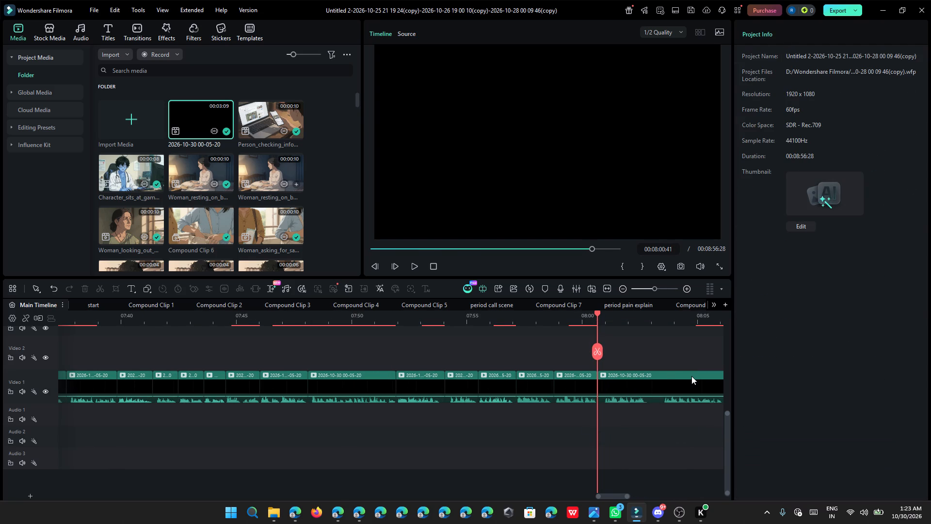
Trim the remaining silence at the start of the clip after 00:08:00:41 up to about 00:08:00:57, and close the gap.
scroll(684, 374, "up", 9, "ctrl")
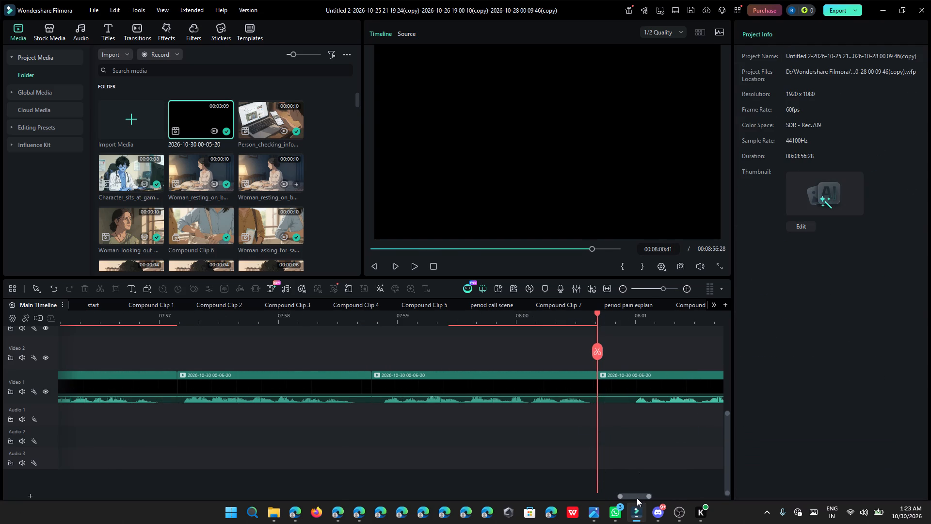
left_click(637, 498)
scroll(435, 381, "up", 4, "ctrl")
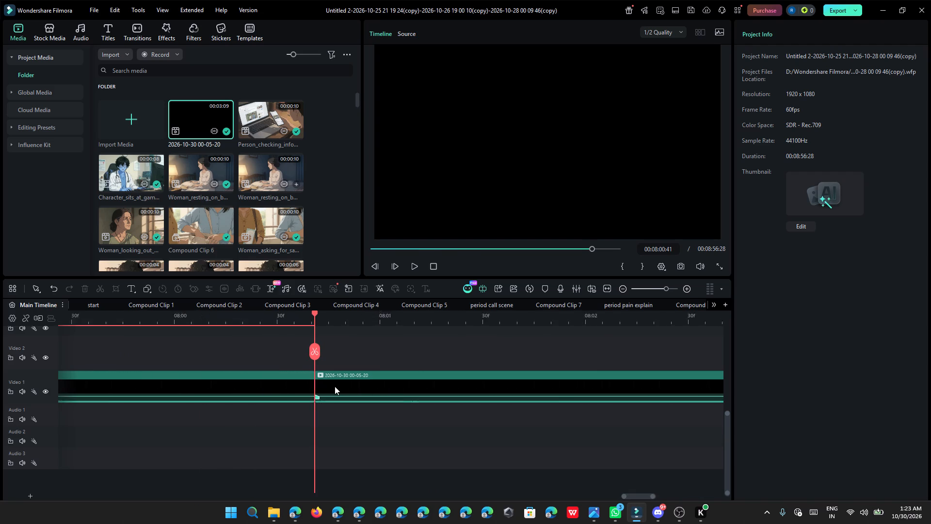
scroll(335, 386, "up", 1, "ctrl")
left_click_drag(317, 383, 397, 413)
left_click(381, 388)
left_click(383, 379)
left_click_drag(388, 378, 394, 377)
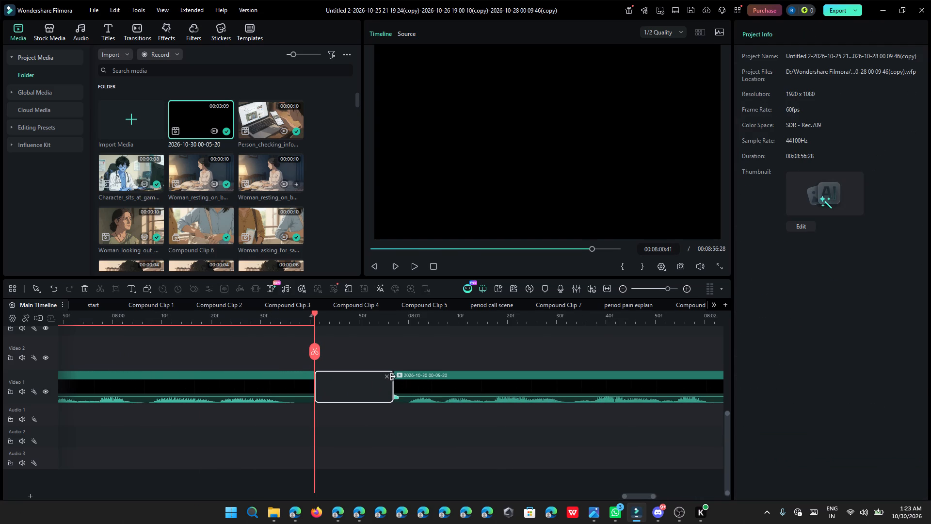
left_click(384, 378)
Listen to the phrases after 00:08:00:41, trim off the first one up to about 00:08:03:13, and close the gap.
left_click(419, 268)
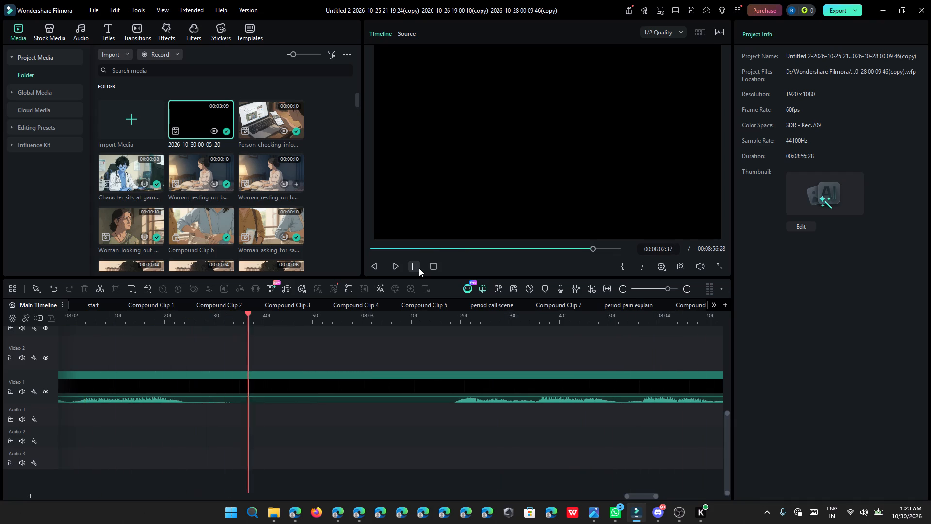
left_click(419, 268)
scroll(242, 338, "down", 10, "ctrl")
left_click(417, 266)
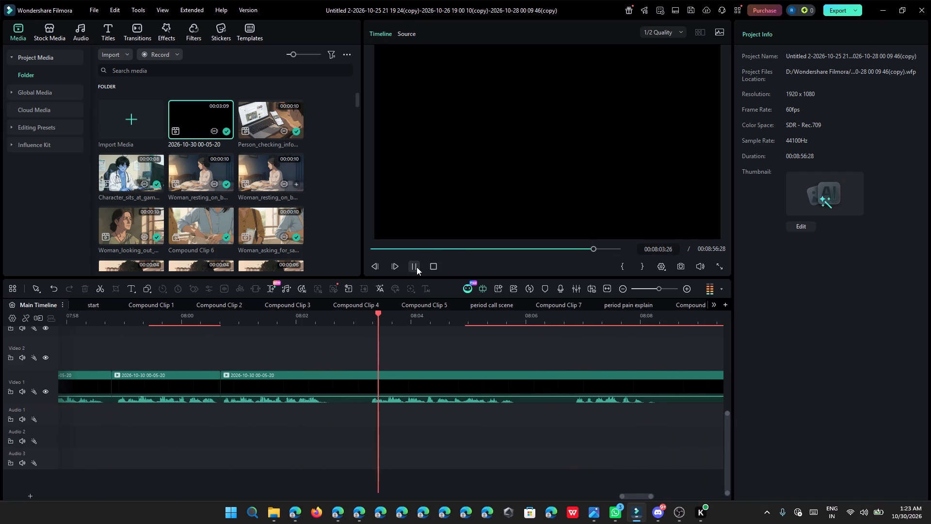
left_click(239, 379)
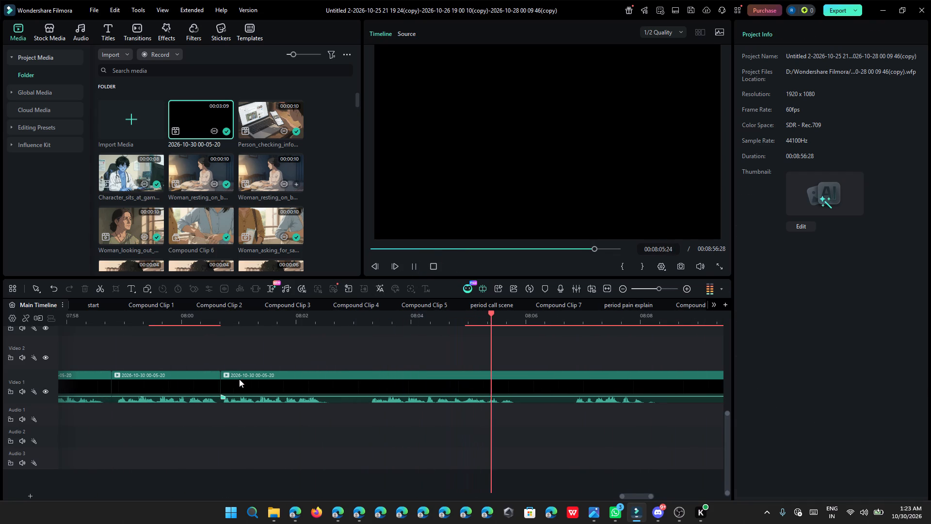
left_click_drag(224, 379, 293, 396)
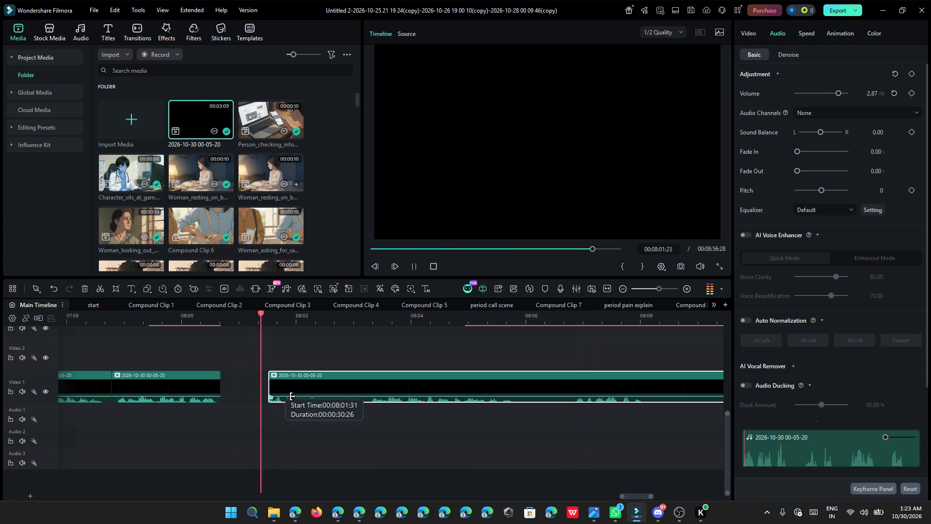
left_click_drag(293, 396, 369, 412)
left_click(348, 383)
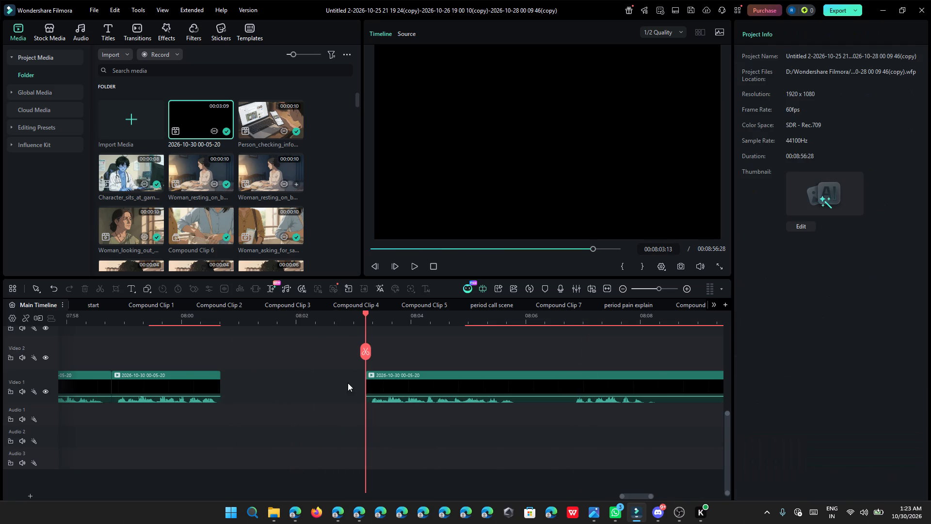
left_click(357, 375)
Trim the short silence at the start of the clip after 00:08:00:41 up to about 00:08:00:46, and close the gap.
scroll(352, 376, "up", 6, "ctrl")
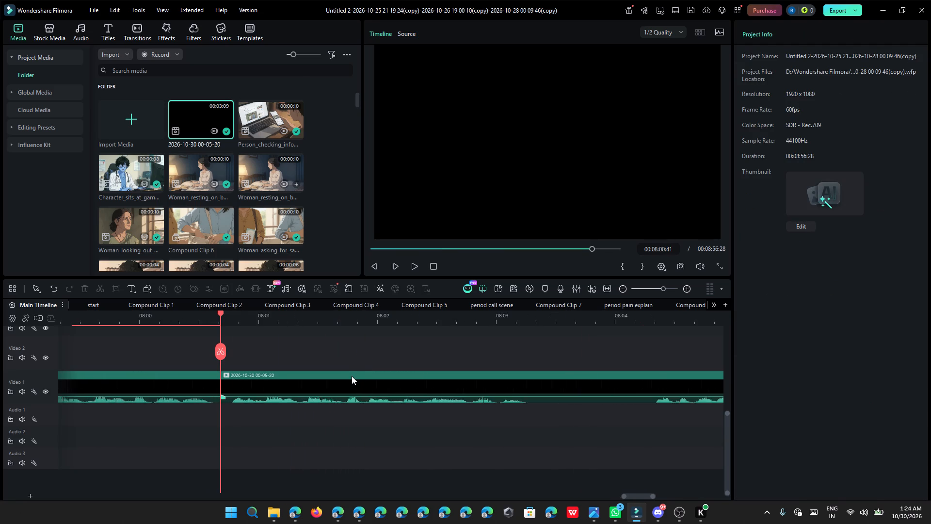
scroll(352, 376, "up", 7, "ctrl")
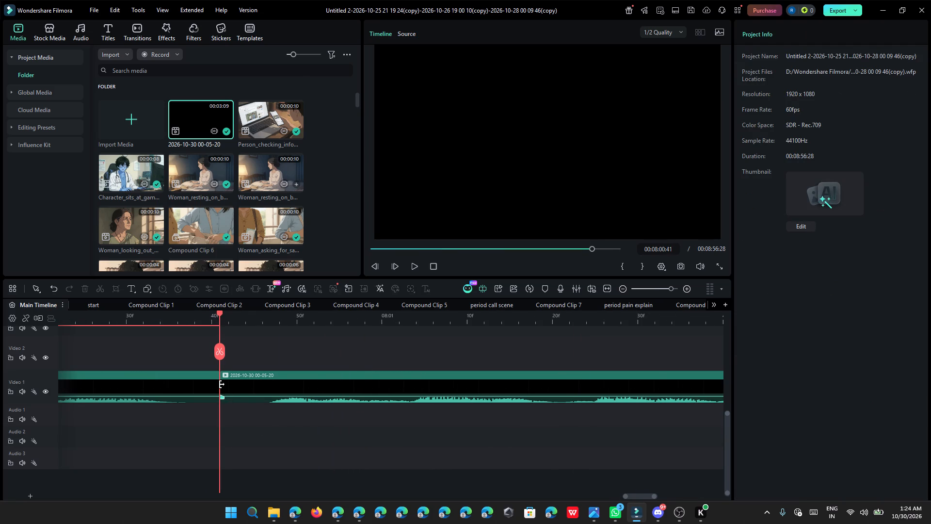
left_click_drag(222, 383, 260, 393)
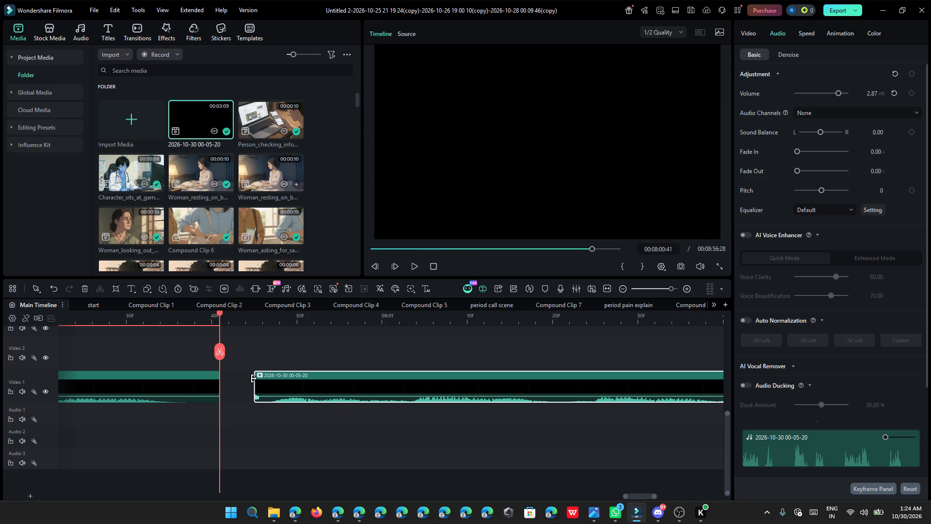
left_click_drag(254, 378, 264, 381)
left_click(255, 377)
left_click(259, 376)
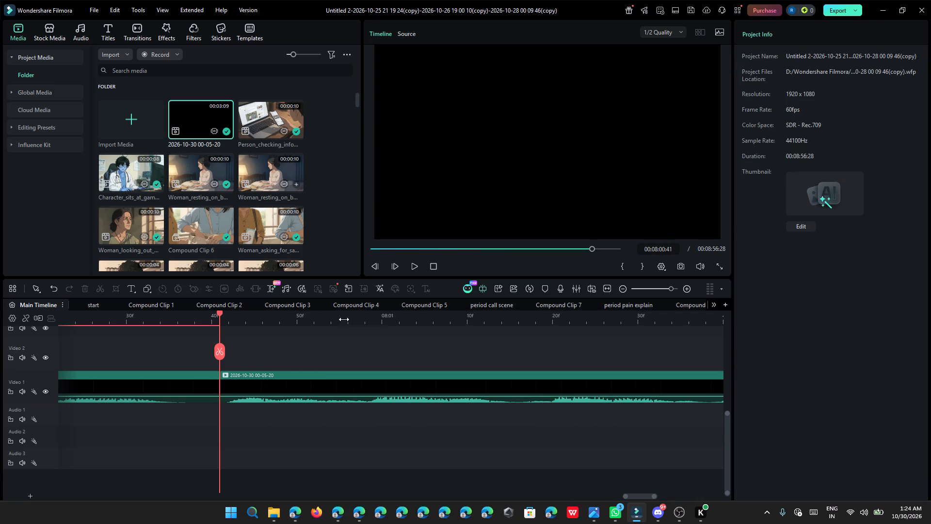
Listen past 00:08:00:41, split the clip at 00:08:03:13, trim the silence after it up to about 00:08:04:14, and close the gap.
left_click(416, 267)
scroll(462, 355, "down", 10, "ctrl")
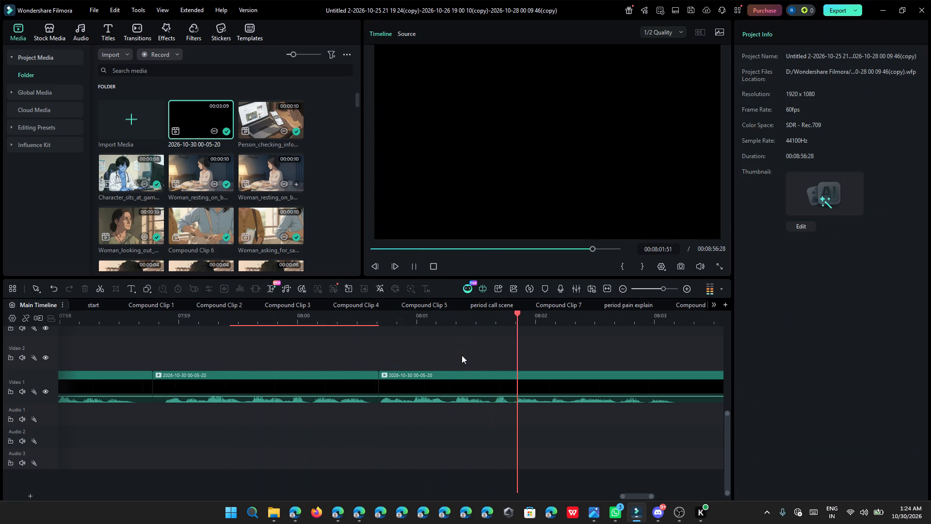
scroll(462, 355, "down", 4, "ctrl")
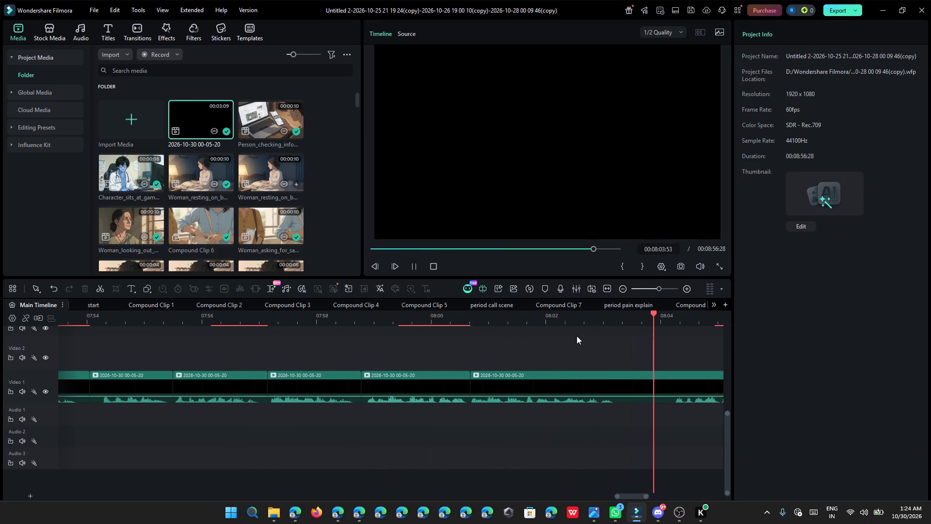
left_click(590, 315)
left_click(414, 266)
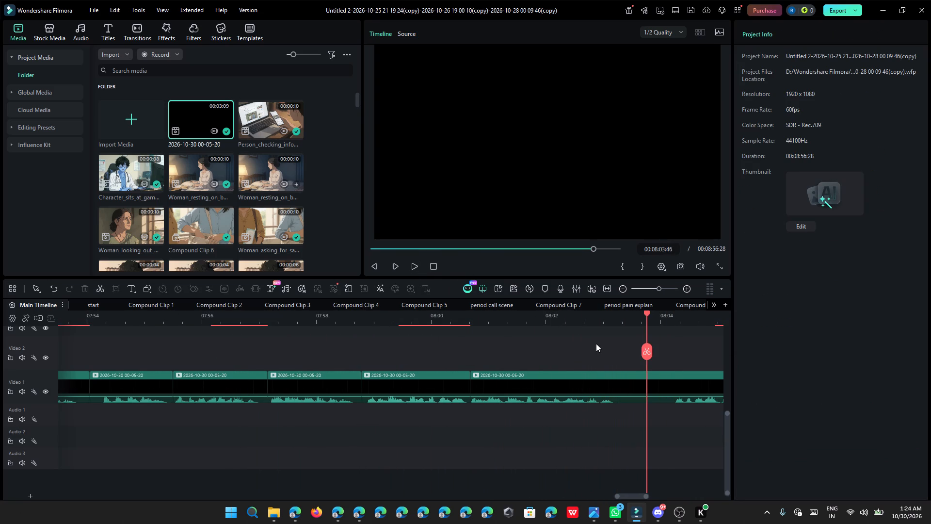
scroll(597, 344, "up", 1, "ctrl")
left_click_drag(627, 494, 638, 494)
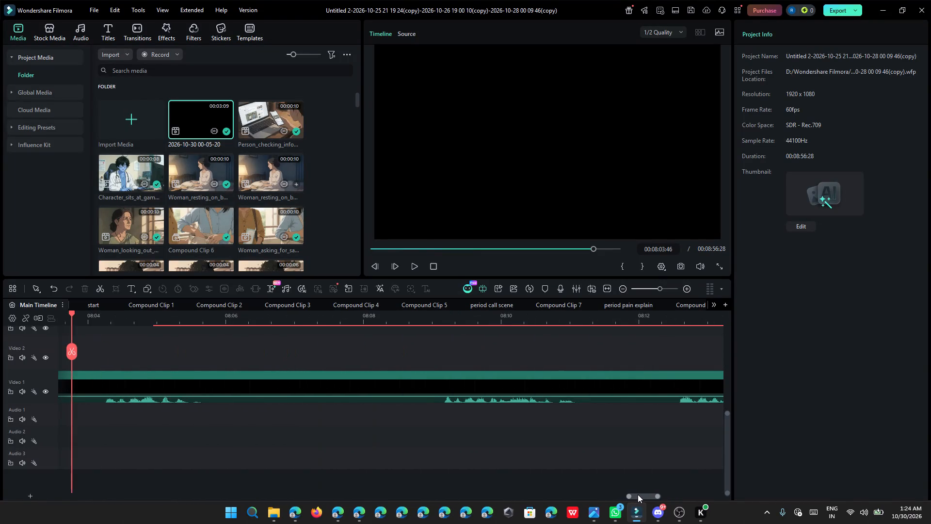
left_click_drag(638, 494, 634, 494)
scroll(171, 378, "up", 5, "ctrl")
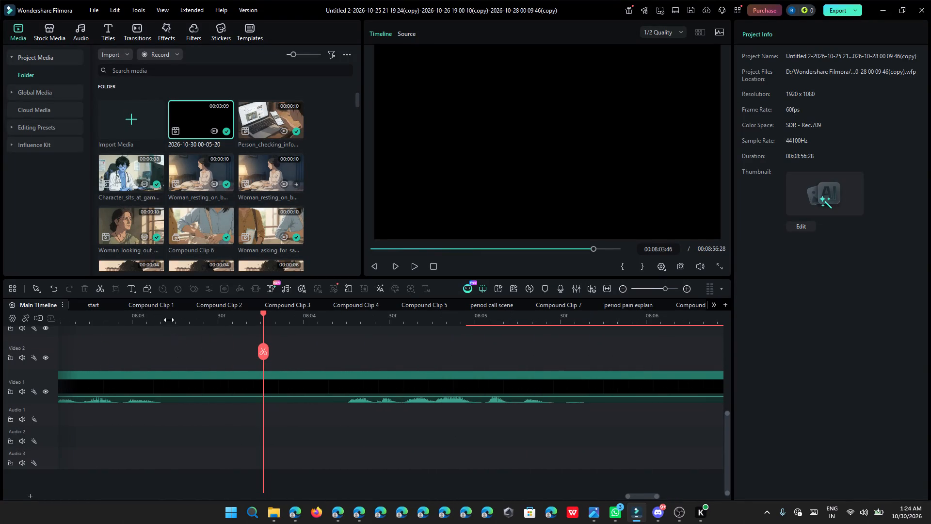
left_click(169, 320)
left_click(170, 348)
left_click_drag(172, 375, 222, 407)
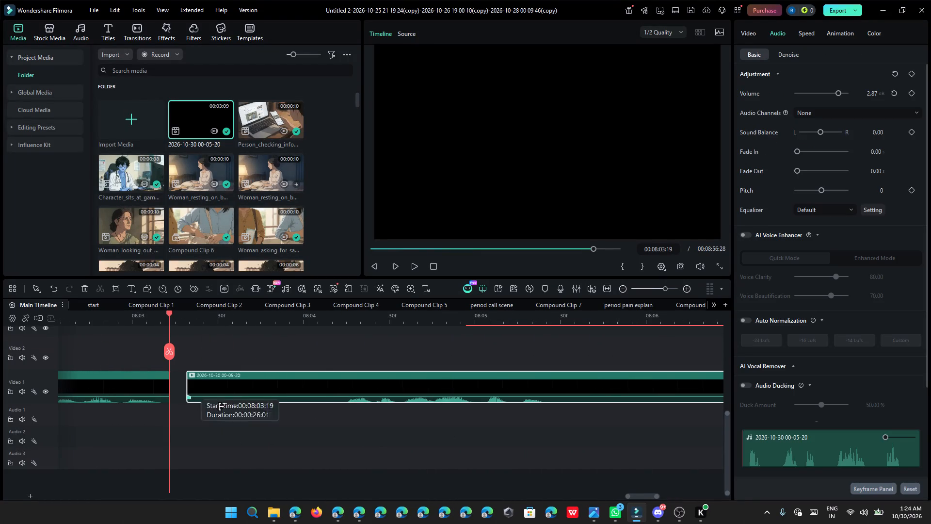
left_click_drag(222, 407, 346, 449)
left_click(319, 389)
left_click(334, 376)
left_click(336, 376)
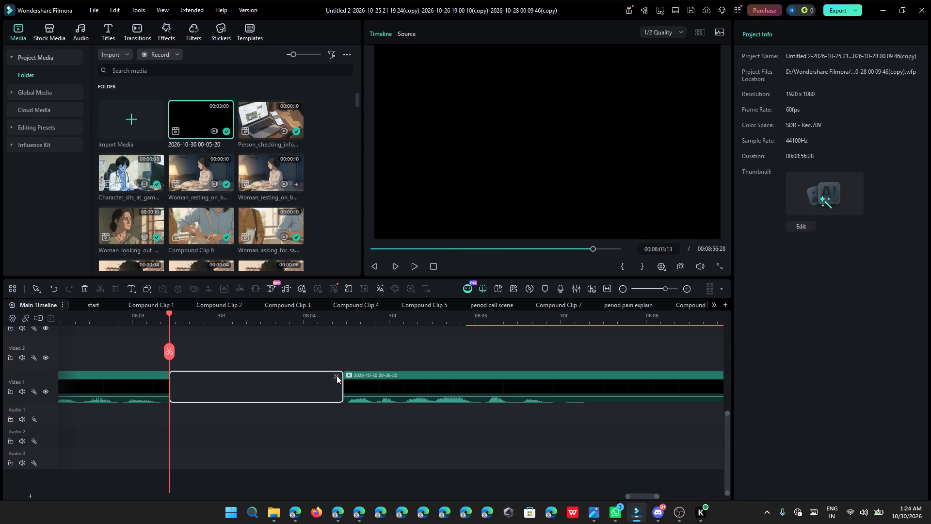
left_click(339, 376)
left_click(341, 376)
left_click(337, 376)
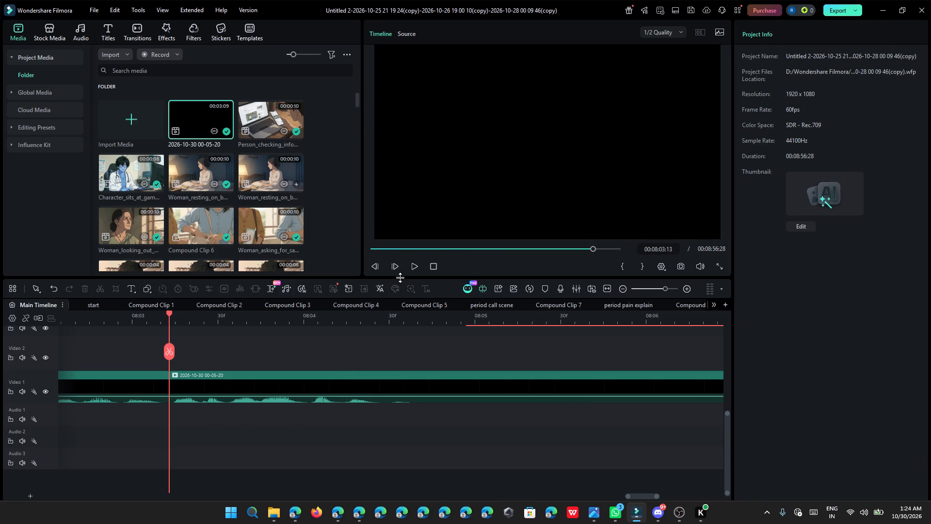
Listen to the phrases after 00:08:03:13, trim off the first one up to about 00:08:08:05, and close the gap.
left_click_drag(408, 267, 415, 265)
double_click(416, 265)
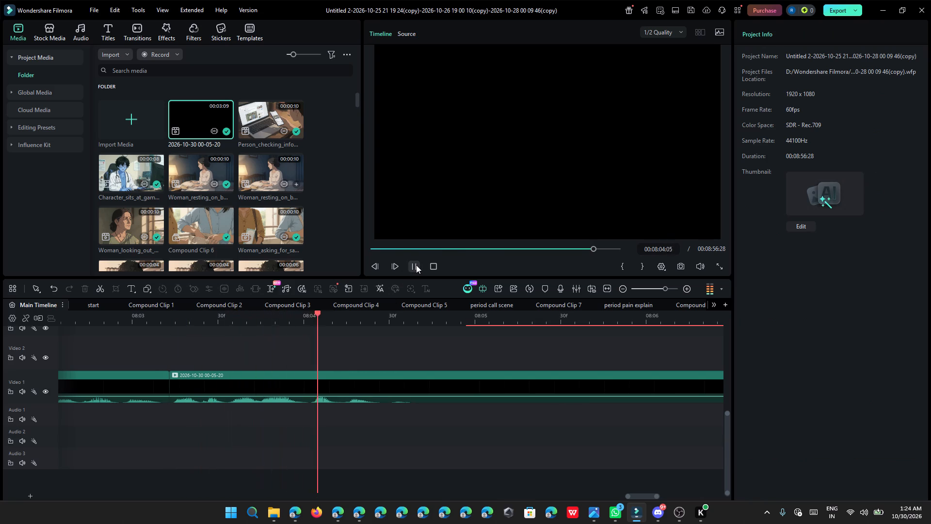
left_click(416, 265)
scroll(404, 387, "down", 7, "ctrl")
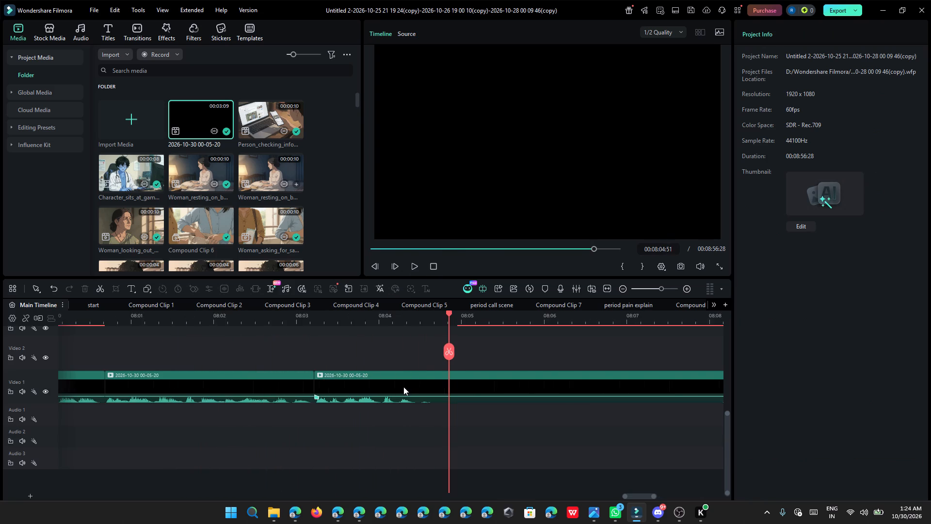
scroll(403, 387, "down", 4, "ctrl")
left_click(408, 272)
left_click(412, 266)
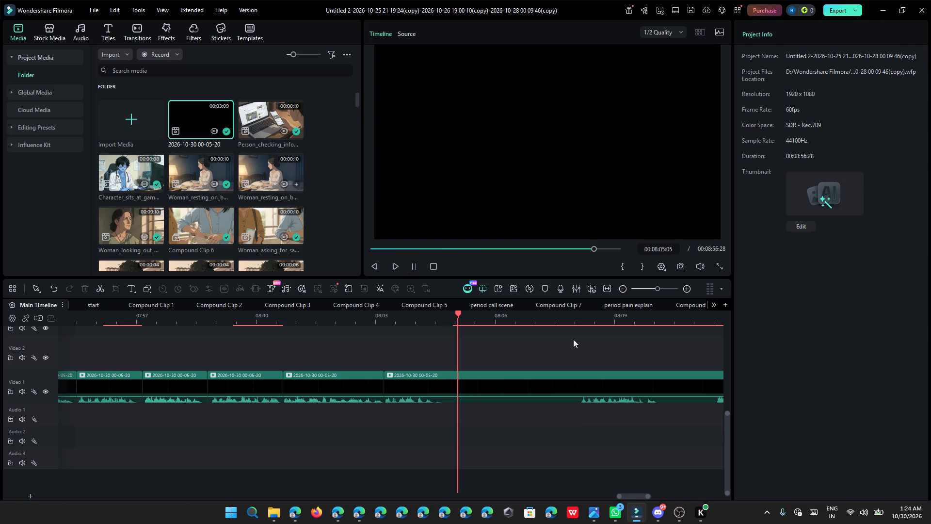
left_click(572, 326)
left_click(577, 318)
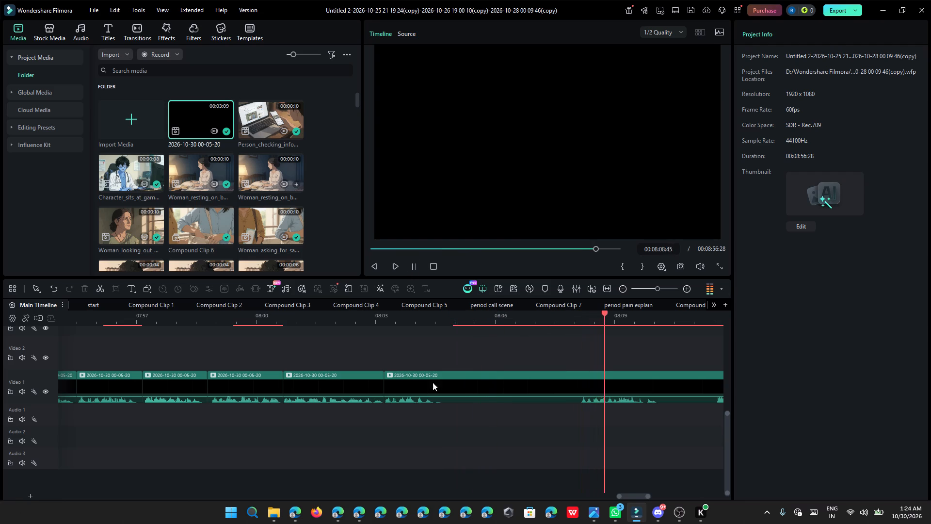
left_click_drag(385, 381, 418, 389)
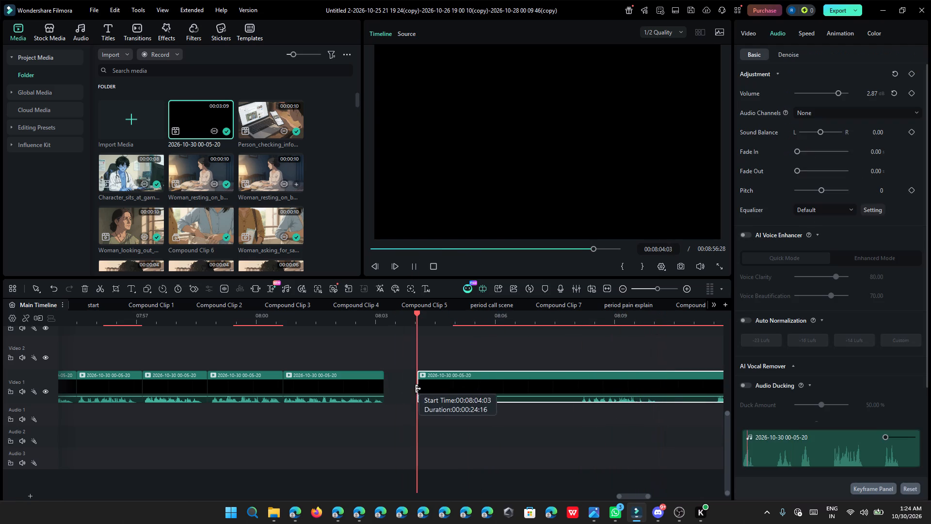
left_click_drag(418, 389, 386, 391)
left_click(327, 317)
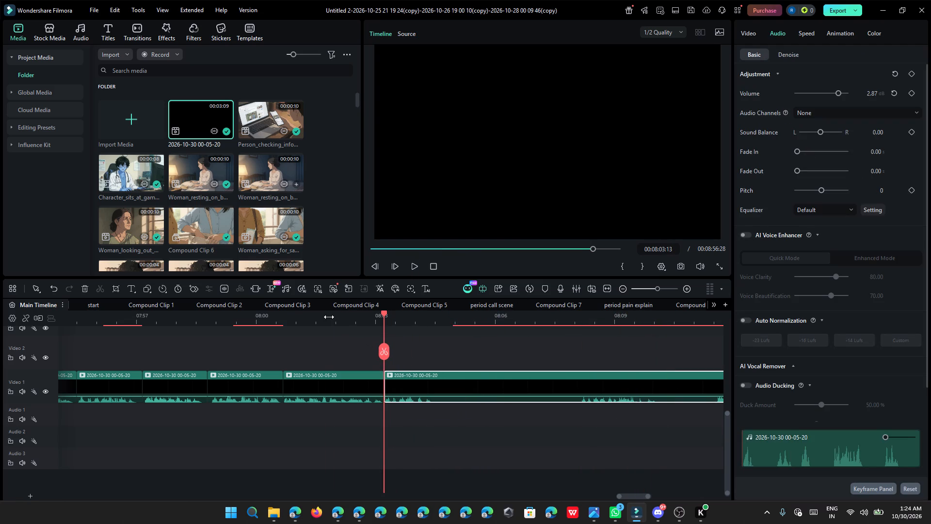
left_click(415, 266)
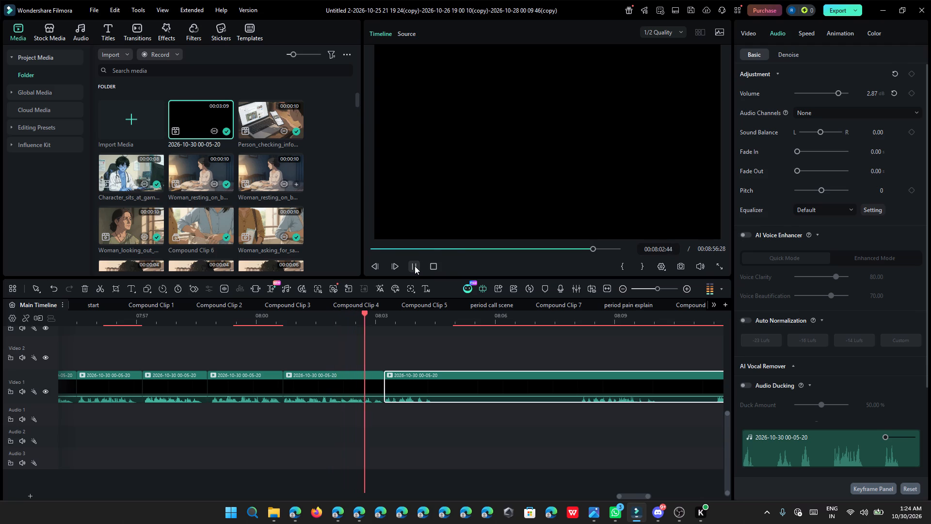
left_click(415, 266)
left_click_drag(386, 377, 398, 381)
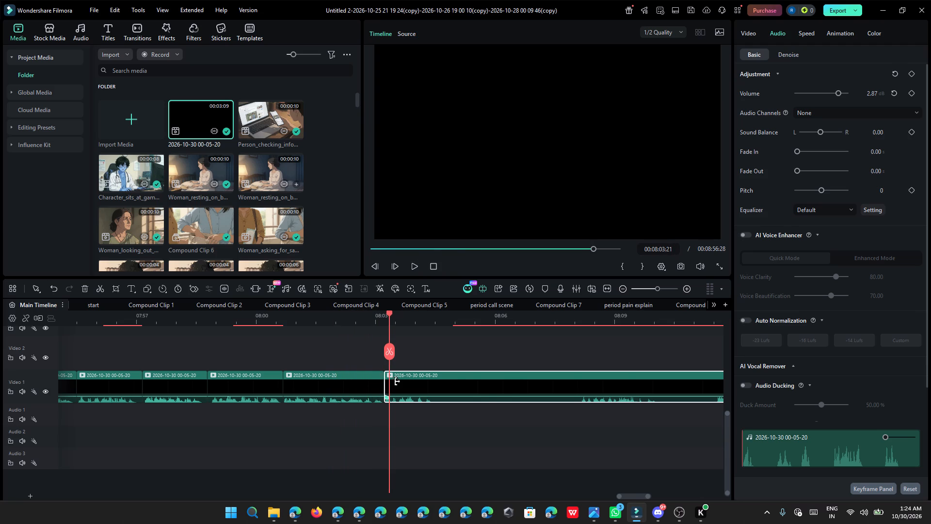
left_click_drag(398, 381, 580, 428)
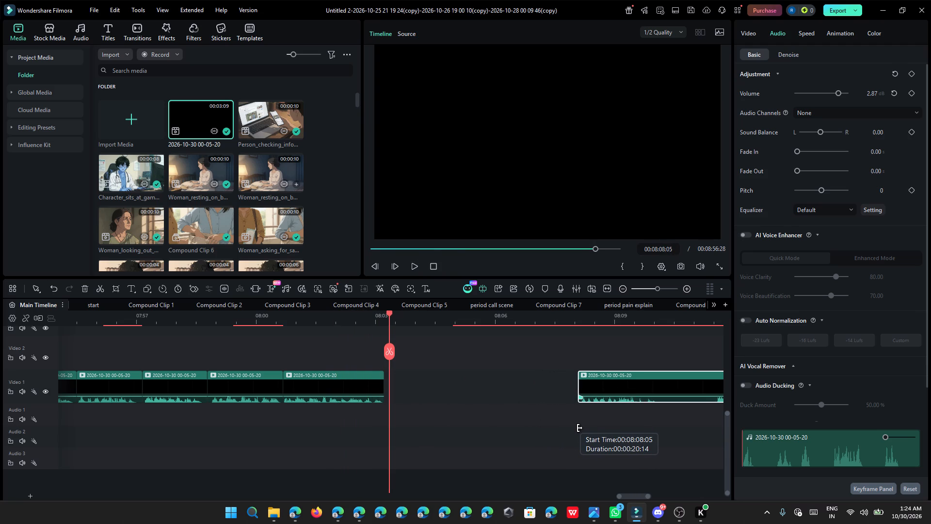
left_click_drag(580, 428, 579, 428)
left_click(575, 383)
left_click(571, 374)
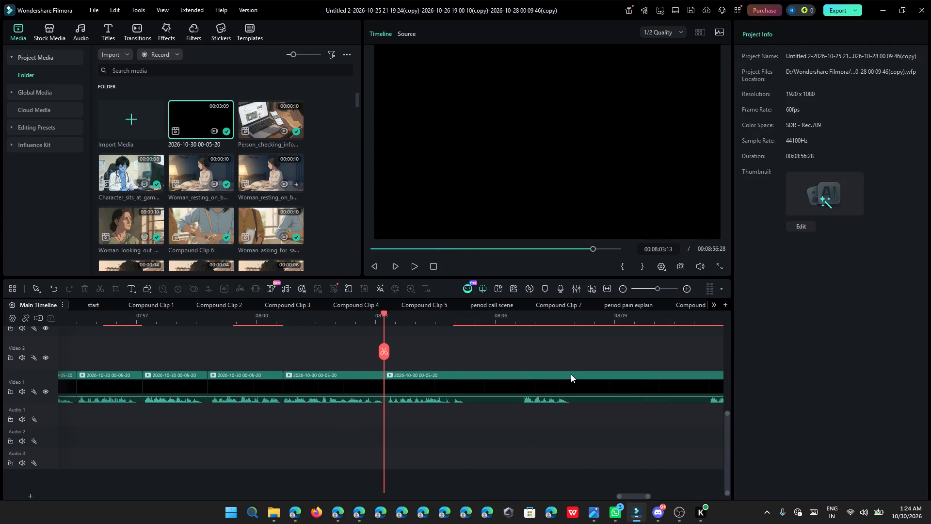
Listen past 00:08:03:13, split the clip at 00:08:05:19, trim the silence after it up to about 00:08:06:35, and close the gap.
left_click(413, 268)
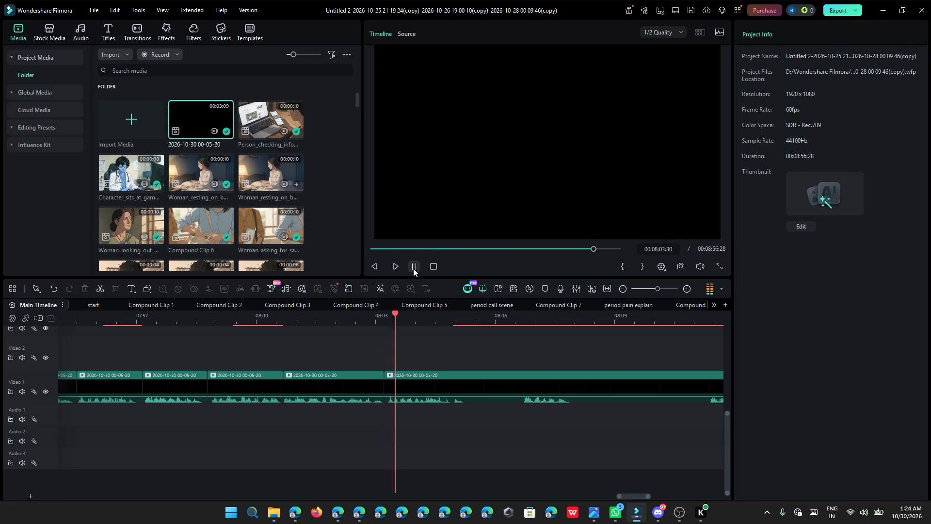
left_click(413, 268)
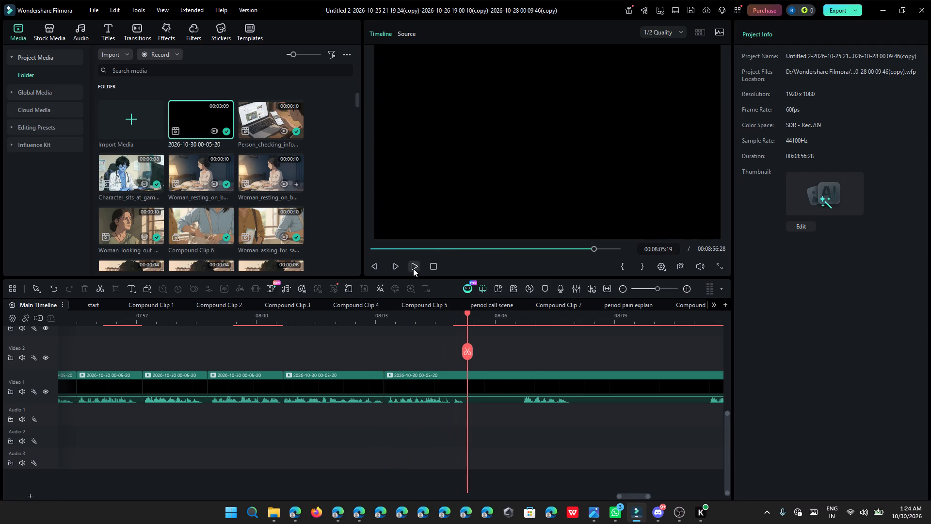
scroll(460, 371, "up", 5, "ctrl")
left_click(465, 350)
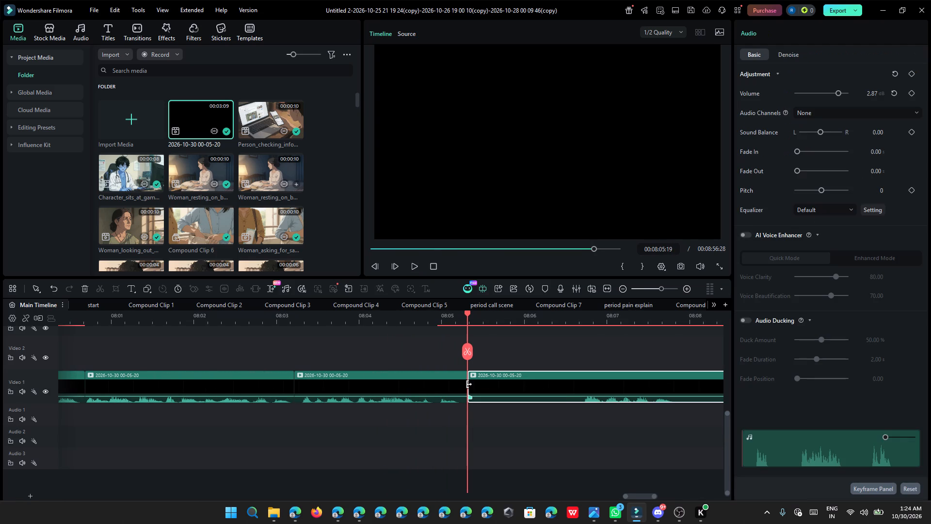
left_click_drag(470, 384, 580, 418)
left_click(568, 392)
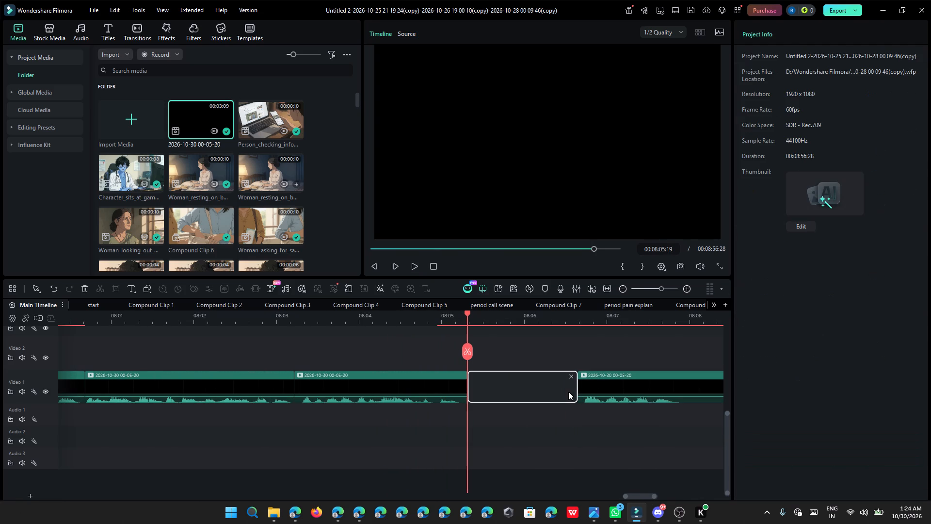
left_click(567, 373)
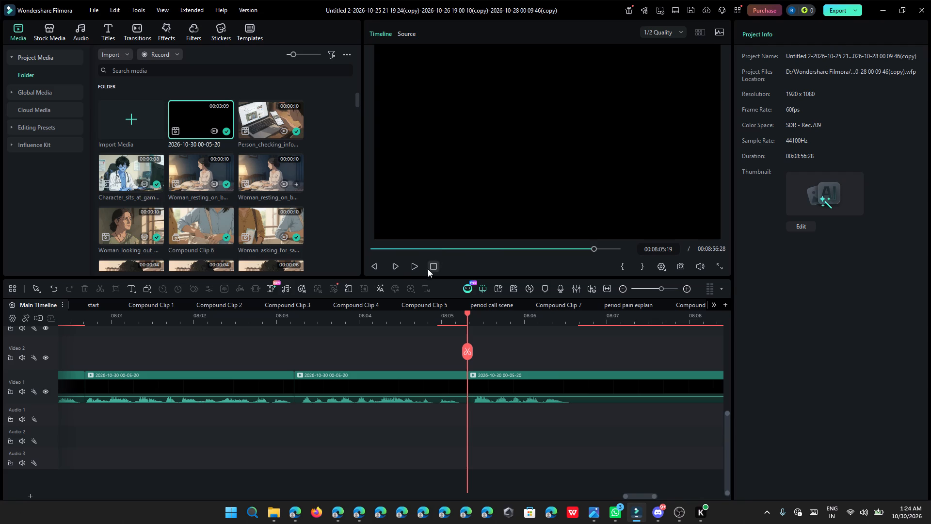
Listen to the phrases after 00:08:05:19, trim off the first one up to about 00:08:09:50, and close the gap.
left_click(413, 267)
scroll(425, 376, "down", 2, "ctrl")
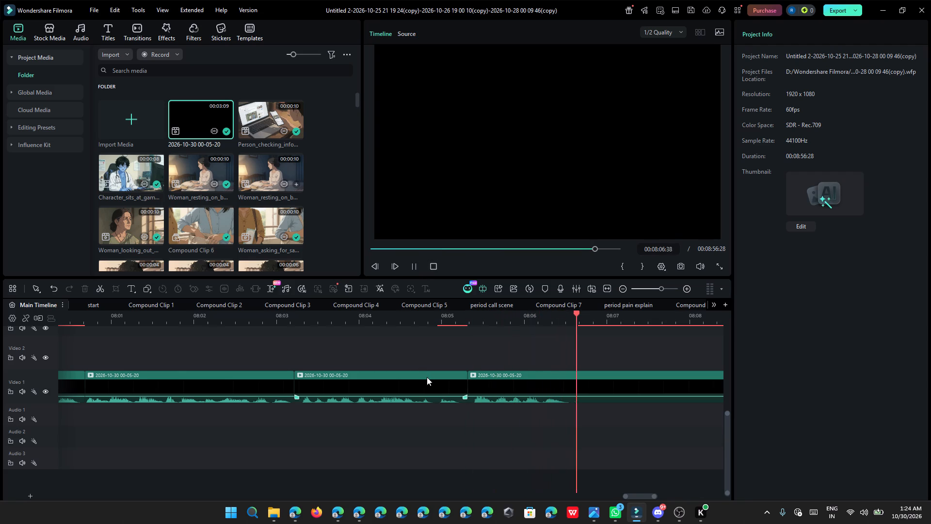
scroll(427, 377, "down", 4, "ctrl")
scroll(501, 416, "down", 15, "ctrl")
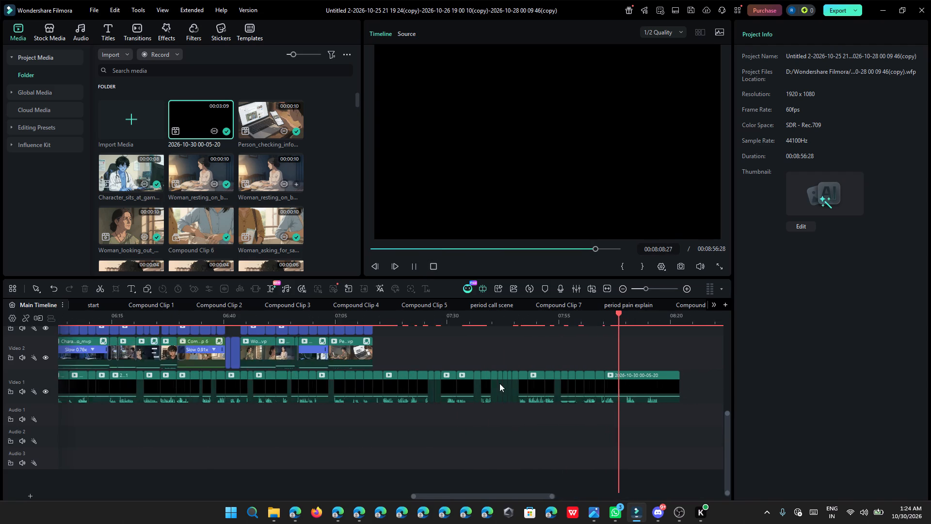
scroll(509, 338, "down", 1, "ctrl")
scroll(676, 392, "up", 5, "ctrl")
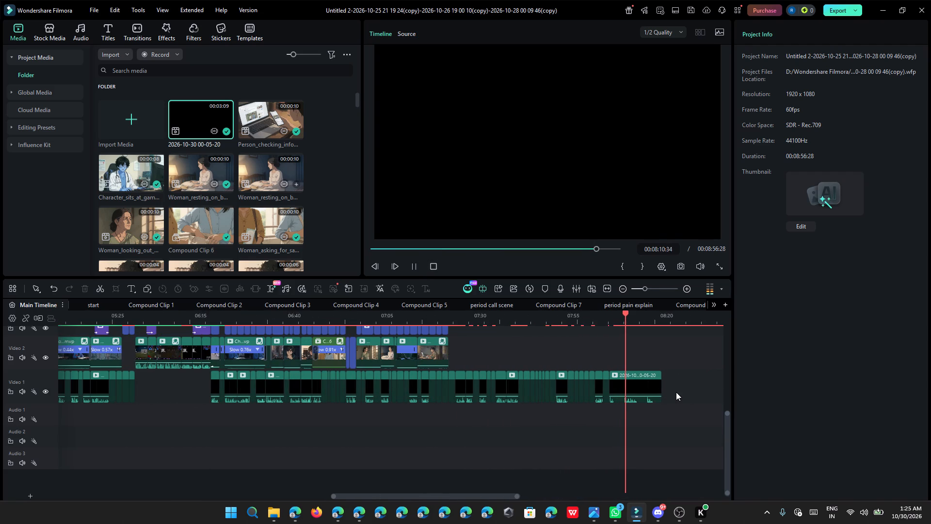
scroll(674, 393, "up", 5, "ctrl")
scroll(590, 407, "up", 3, "ctrl")
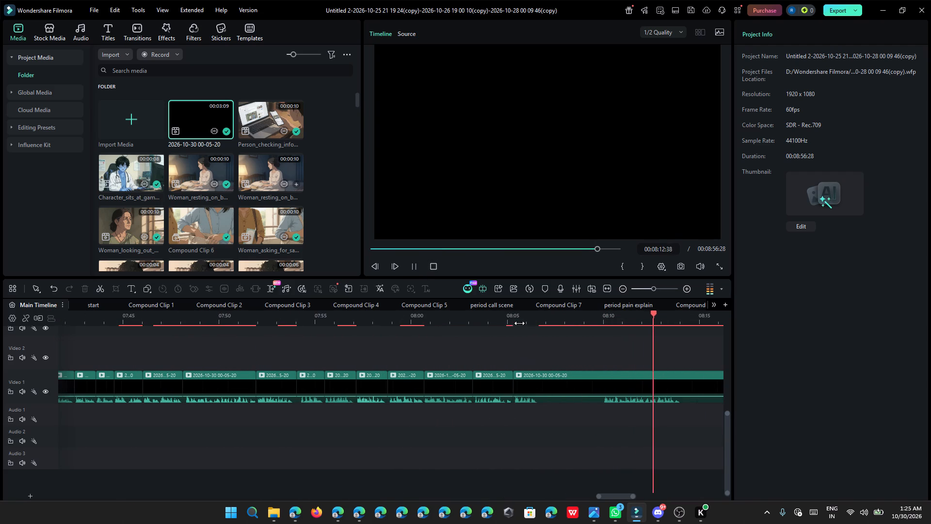
left_click(513, 317)
scroll(530, 341, "up", 1, "ctrl")
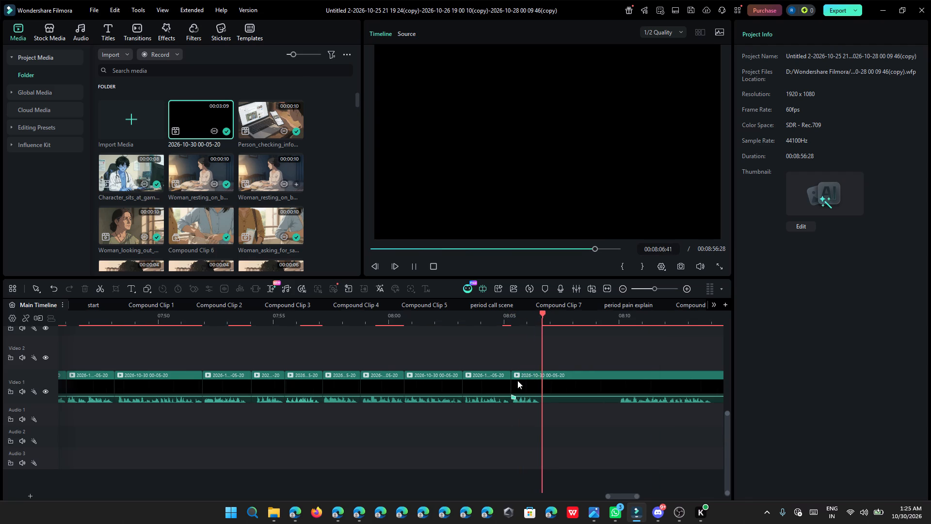
left_click_drag(514, 376, 590, 421)
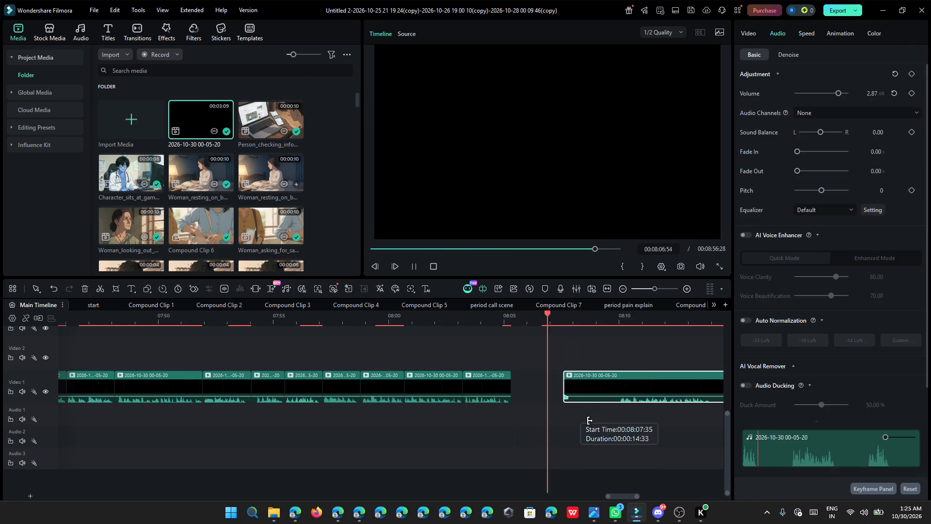
left_click_drag(590, 421, 617, 426)
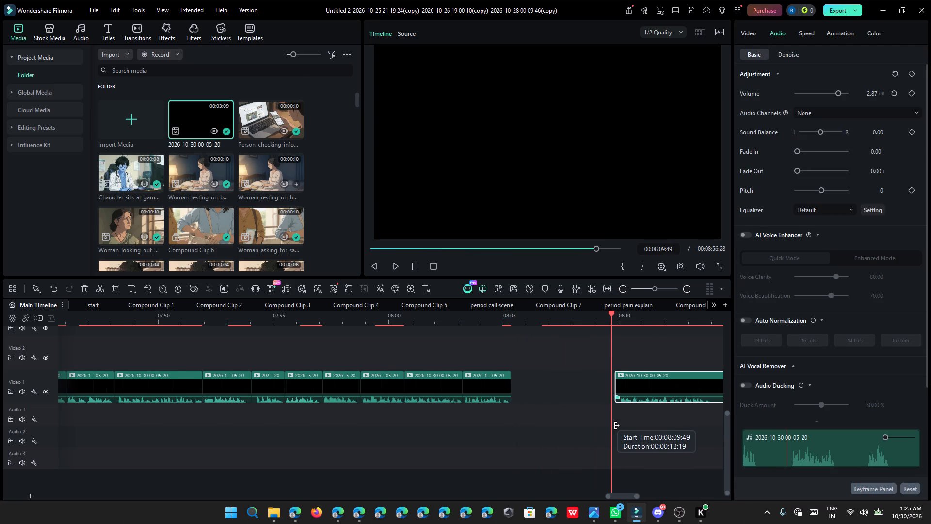
left_click_drag(617, 426, 619, 426)
left_click(606, 393)
left_click(611, 378)
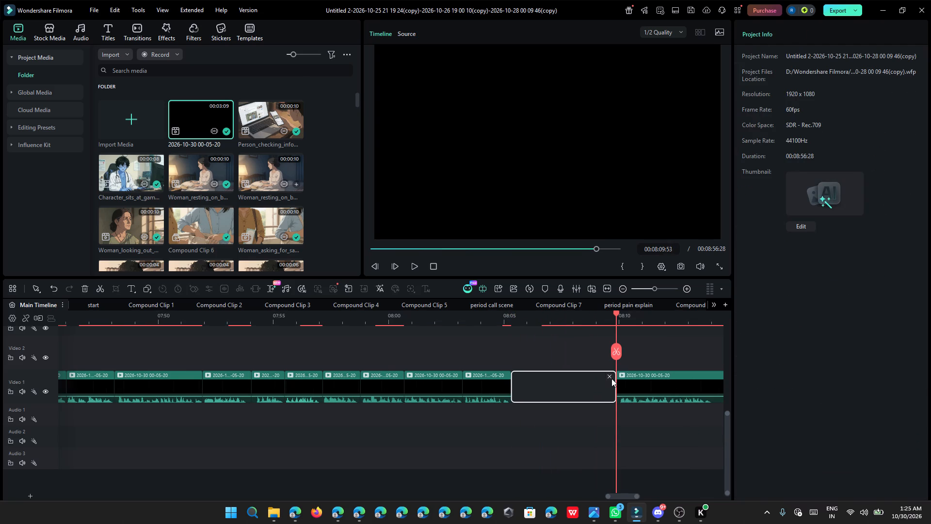
Listen past 00:08:05:19, split the clip at 00:08:09:30, trim the silence after it up to about 00:08:12:32, and close the gap.
left_click(414, 264)
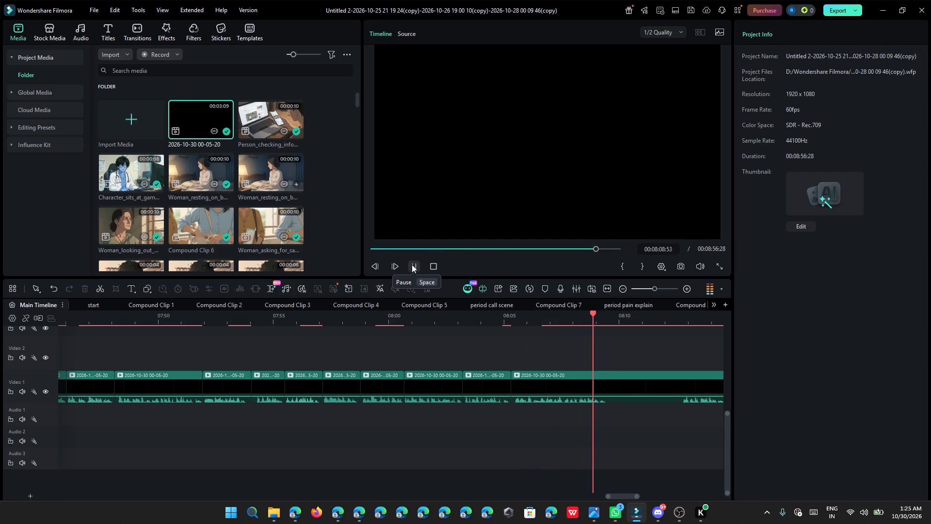
left_click(412, 264)
scroll(515, 364, "up", 5, "ctrl")
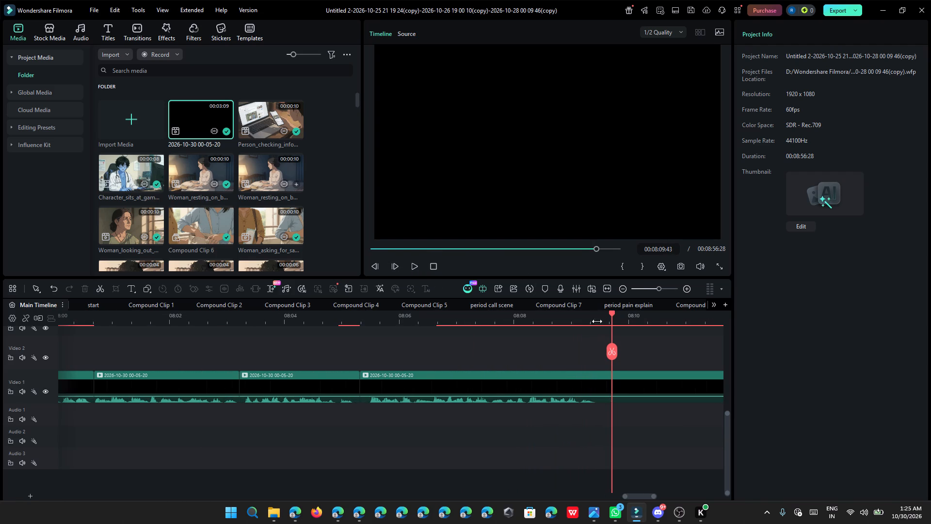
left_click(600, 316)
left_click(602, 349)
scroll(606, 395, "down", 10, "ctrl")
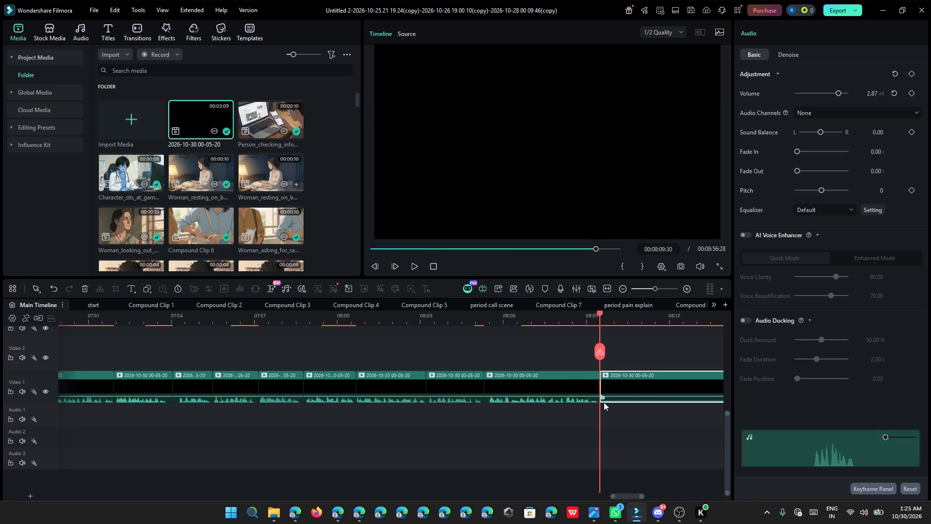
left_click_drag(602, 385, 660, 423)
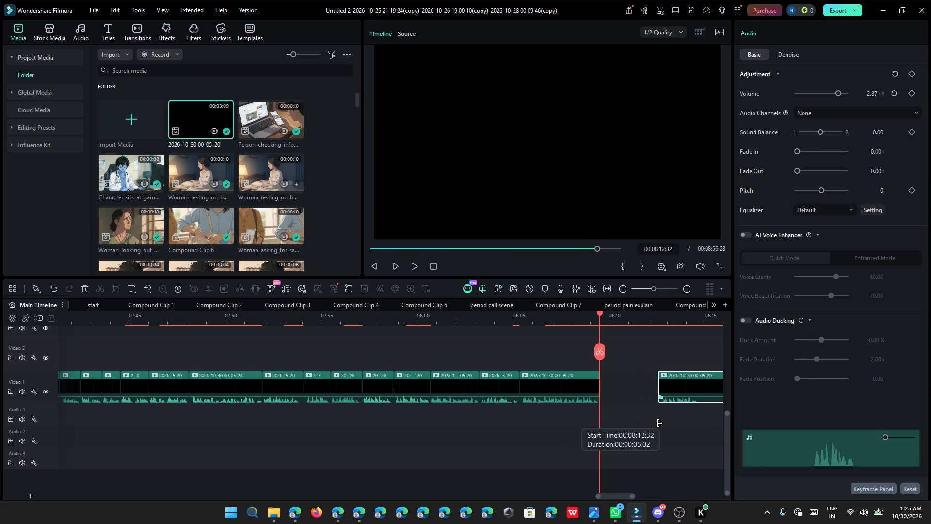
left_click_drag(660, 423, 659, 423)
left_click(649, 388)
left_click(658, 373)
double_click(652, 379)
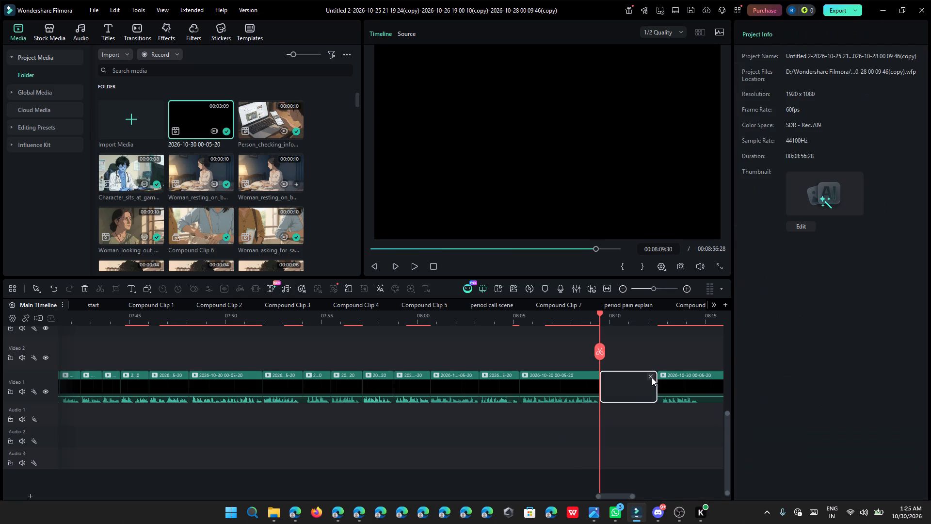
left_click(652, 377)
Listen to the last clip after 00:08:09:30 and compare it with the phrases in the clip before it.
left_click(417, 261)
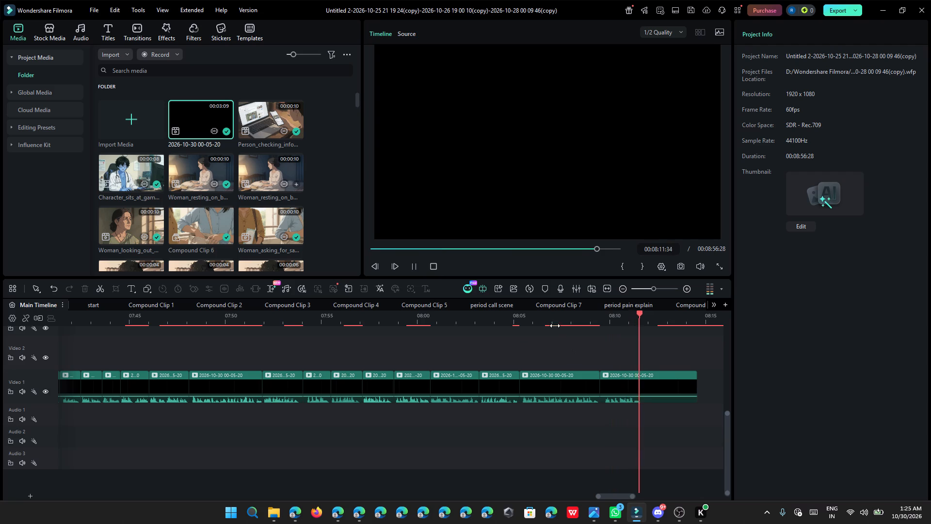
left_click(530, 322)
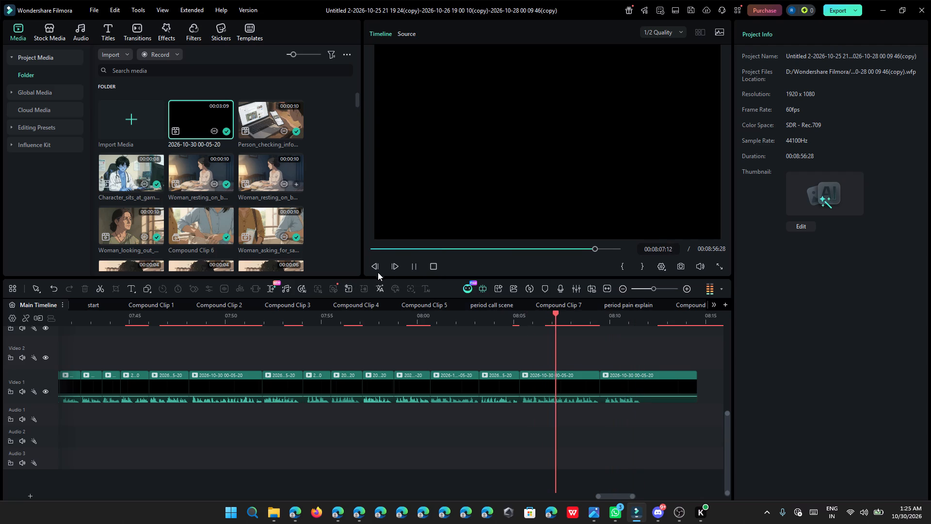
left_click(413, 256)
left_click(411, 264, "ctrl")
scroll(464, 335, "up", 4, "ctrl")
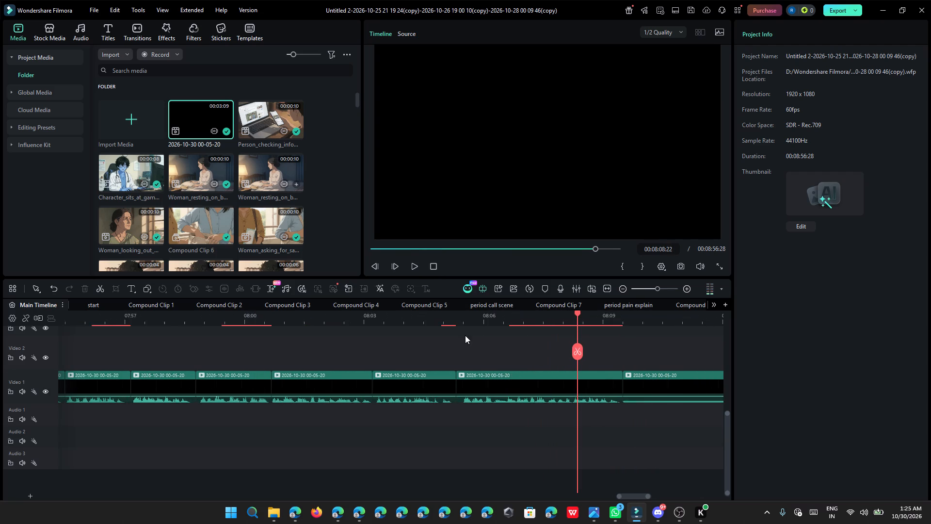
scroll(539, 353, "up", 1, "ctrl")
left_click(644, 326)
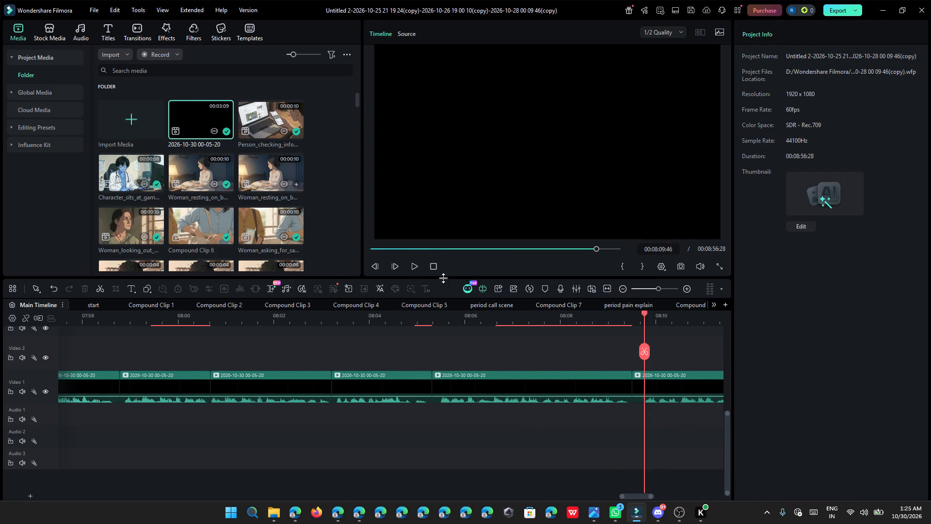
left_click(414, 267)
left_click(414, 267)
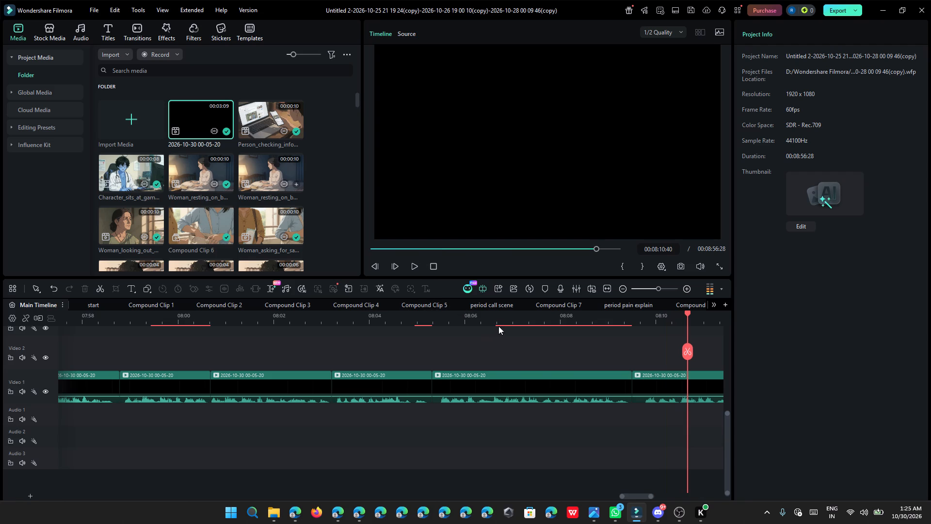
left_click(500, 325)
left_click(415, 269)
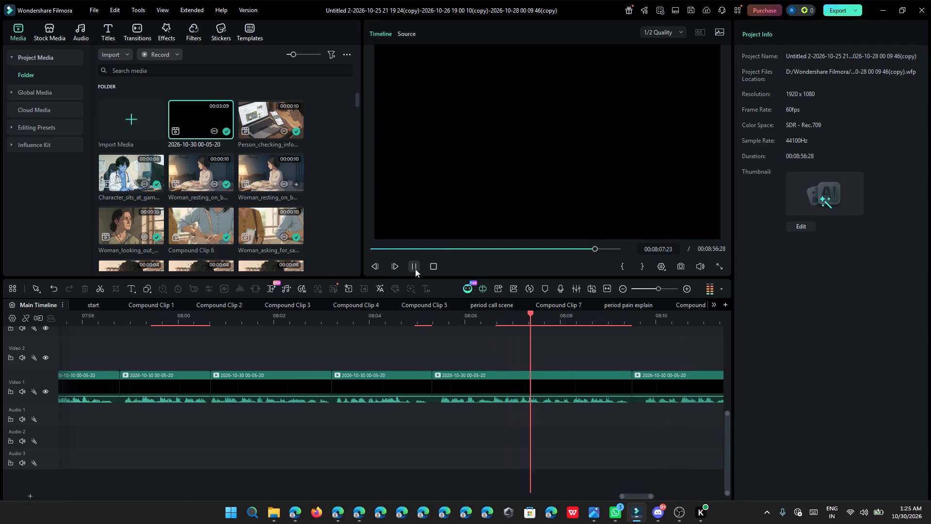
left_click(415, 269)
Trim the end of the second-to-last voice clip back to about 00:08:07:42 and close the gap before the last clip.
left_click(611, 372)
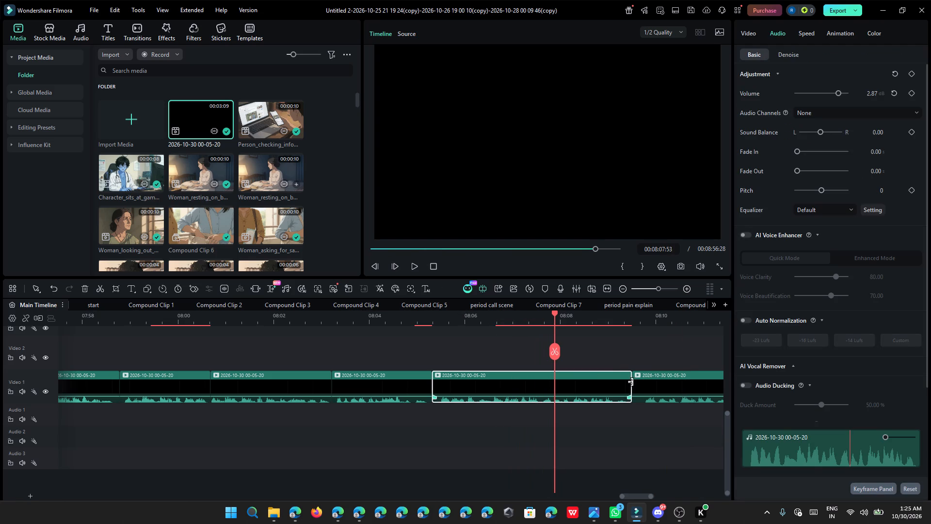
left_click(632, 382)
left_click_drag(631, 382, 540, 388)
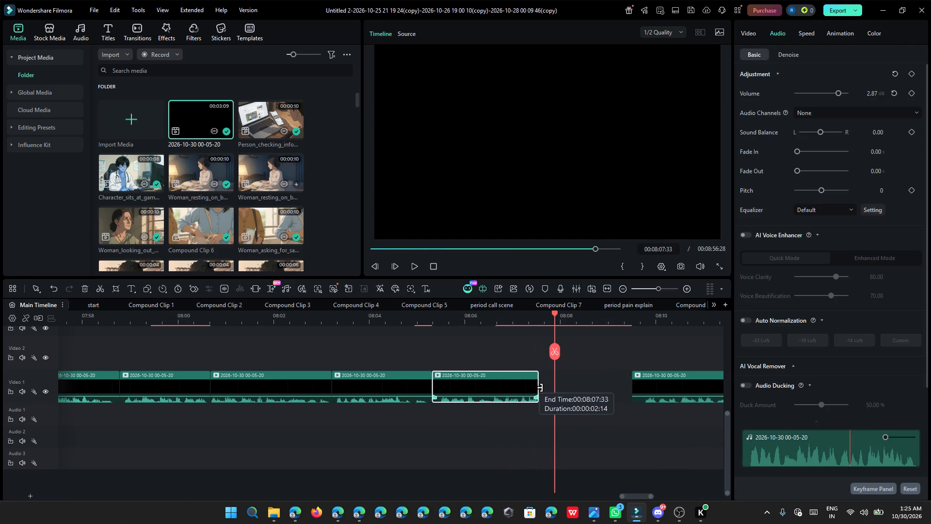
left_click_drag(540, 388, 545, 389)
left_click(597, 379)
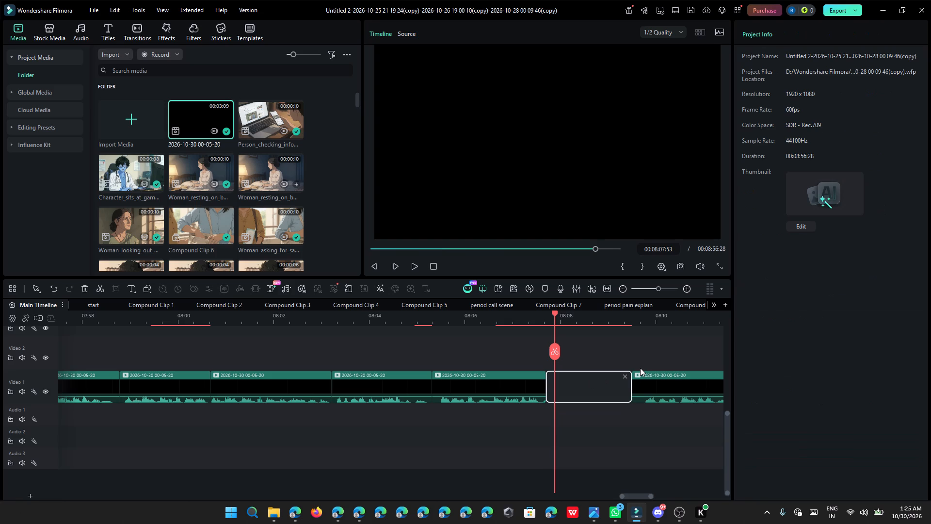
left_click(625, 374)
Trim the short silence of about 10 frames off the start of the last voice clip and close the gap.
left_click_drag(547, 385, 547, 386)
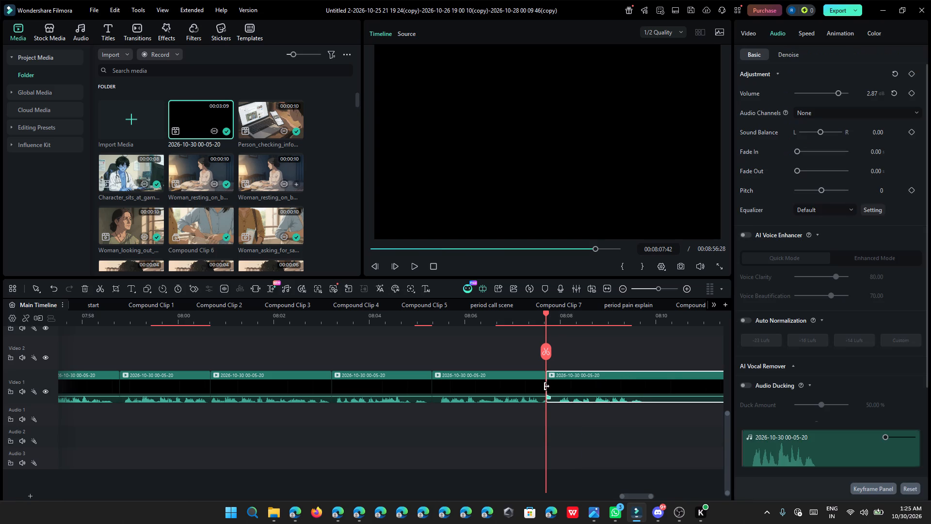
left_click_drag(547, 386, 555, 393)
left_click(555, 376)
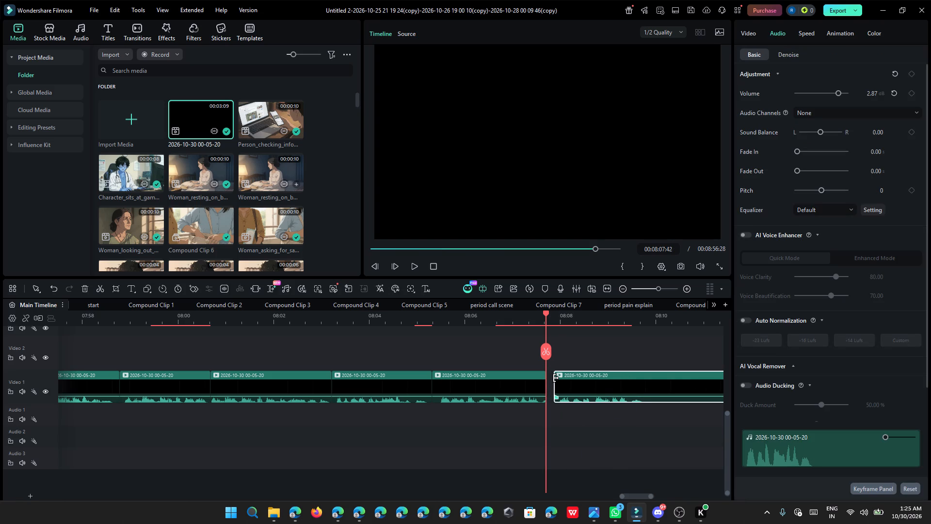
left_click(557, 378)
left_click(550, 377)
left_click(550, 375)
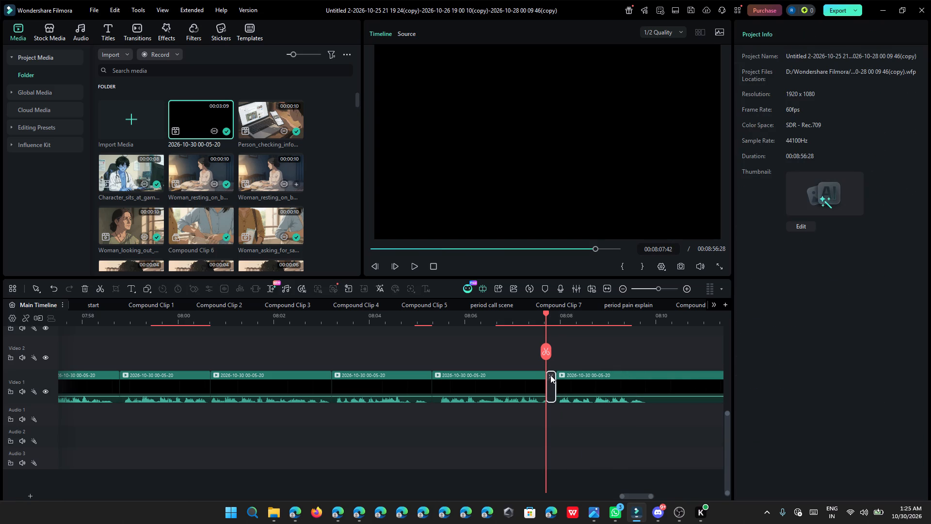
left_click(550, 375, "ctrl")
Trim the trailing silence off the last voice clip so it ends at about 00:08:09:45.
scroll(627, 389, "down", 4, "ctrl")
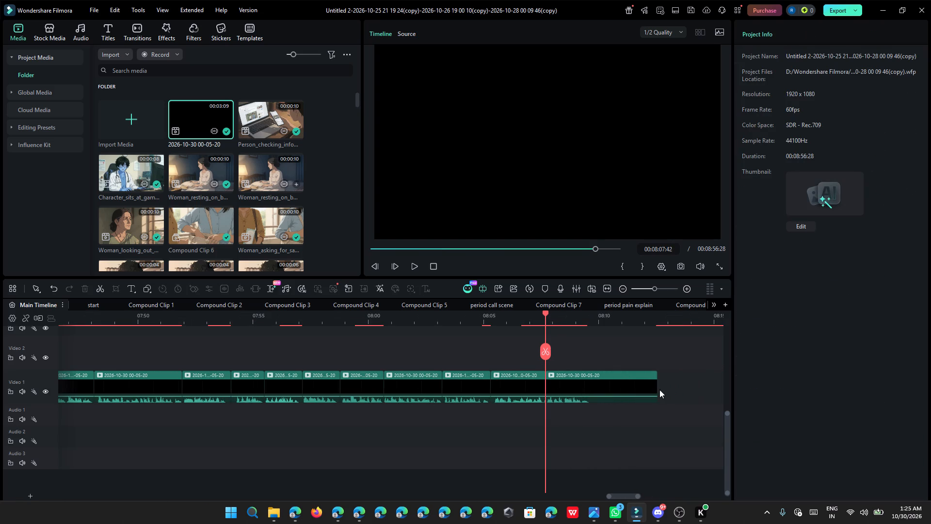
left_click_drag(656, 386, 592, 381)
left_click(624, 375)
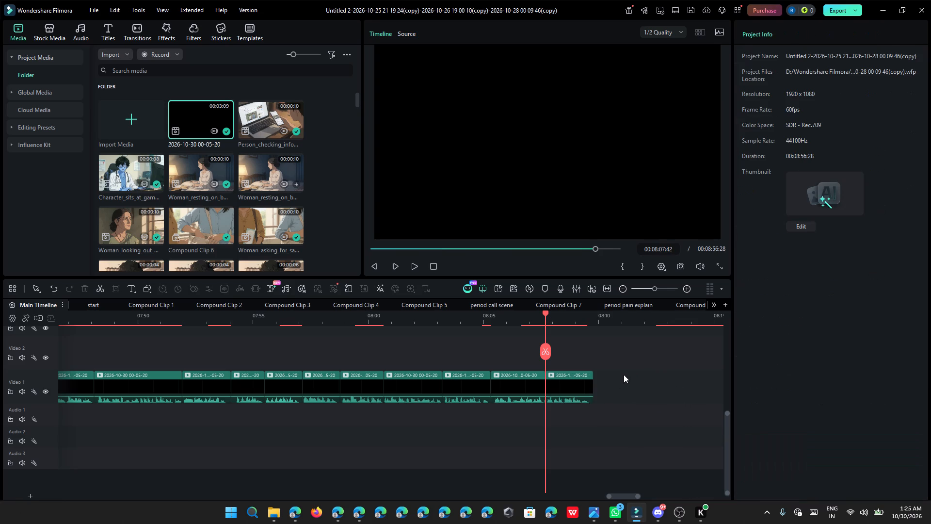
Review the whole timeline and play back the earlier edited section from 00:04:19:15.
scroll(624, 375, "down", 17, "ctrl")
scroll(620, 375, "up", 3)
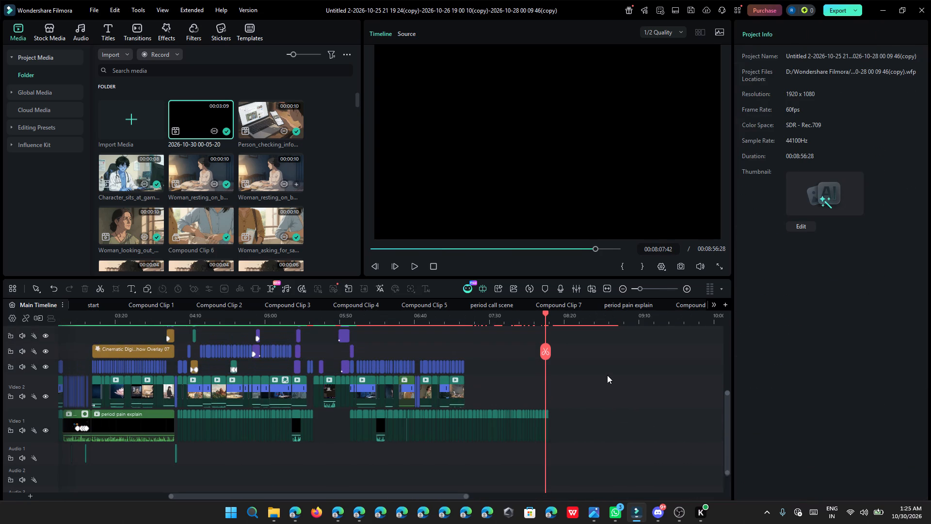
scroll(589, 382, "down", 3)
left_click_drag(454, 493, 394, 512)
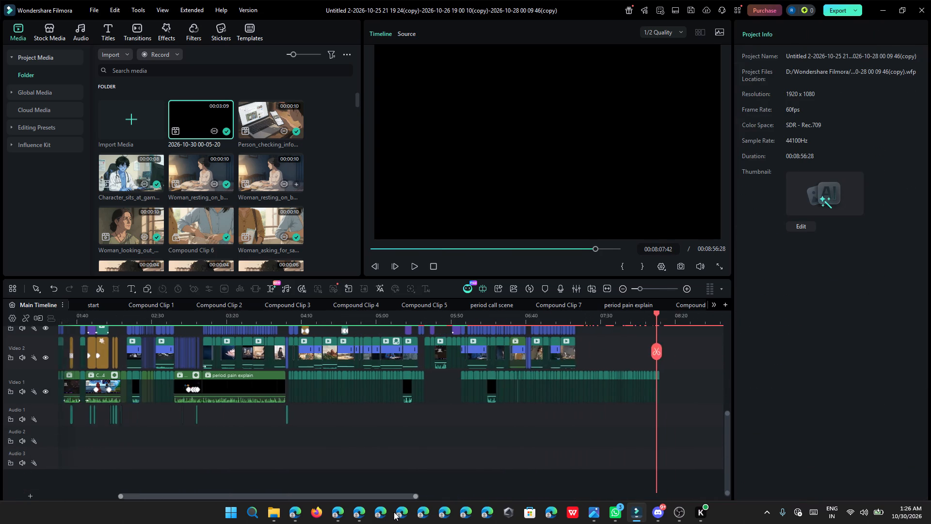
left_click_drag(394, 512, 238, 487)
scroll(281, 472, "up", 3)
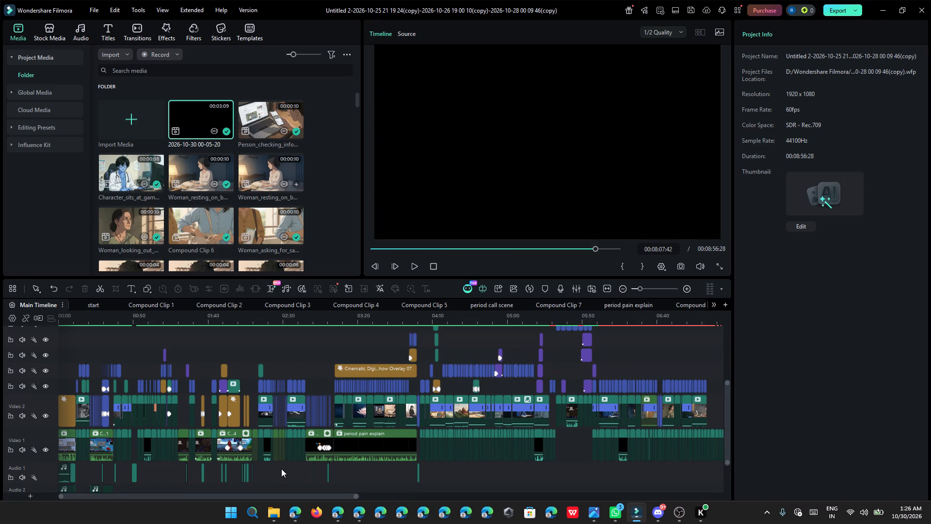
scroll(281, 469, "up", 2)
scroll(300, 434, "down", 2)
scroll(347, 410, "up", 3)
left_click(446, 313)
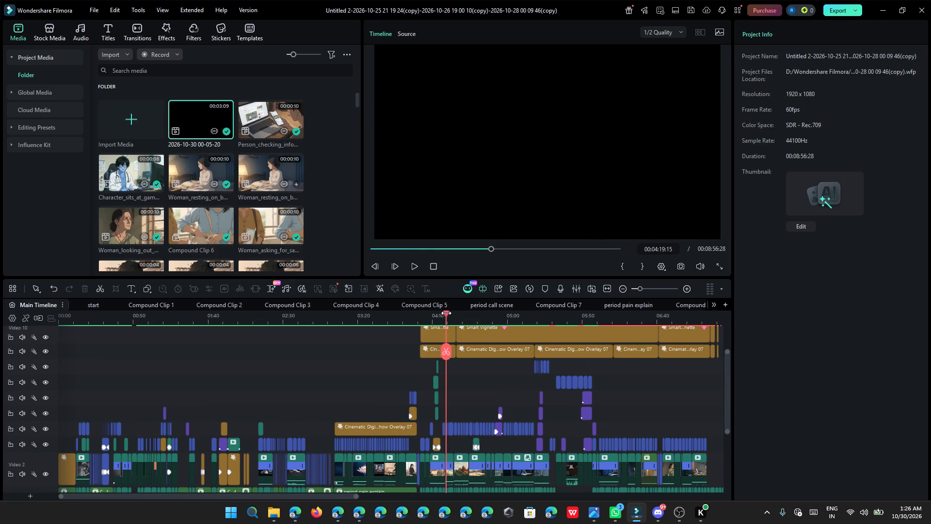
left_click(415, 270)
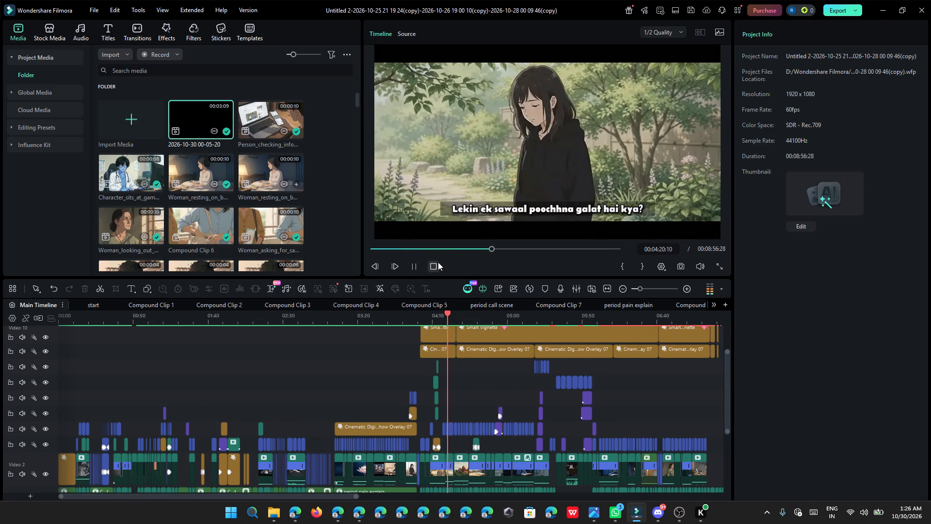
Save the project.
left_click(95, 6)
left_click(172, 115)
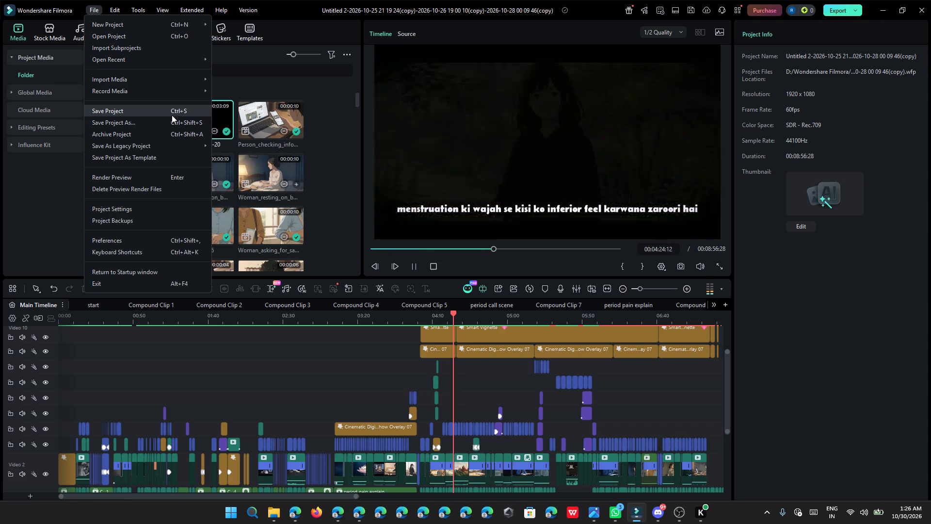
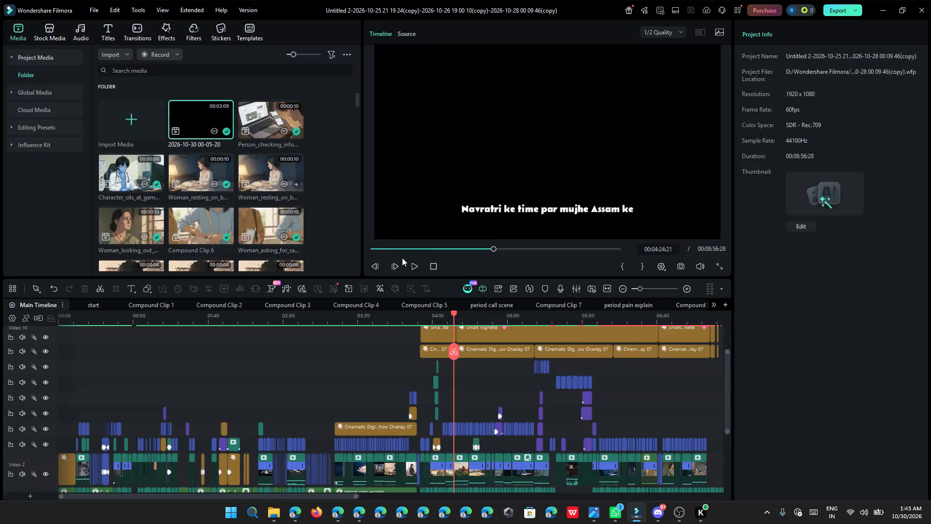
Play back the main timeline from 00:04:24:21 to review the edited section with its captions and overlays.
left_click(411, 266)
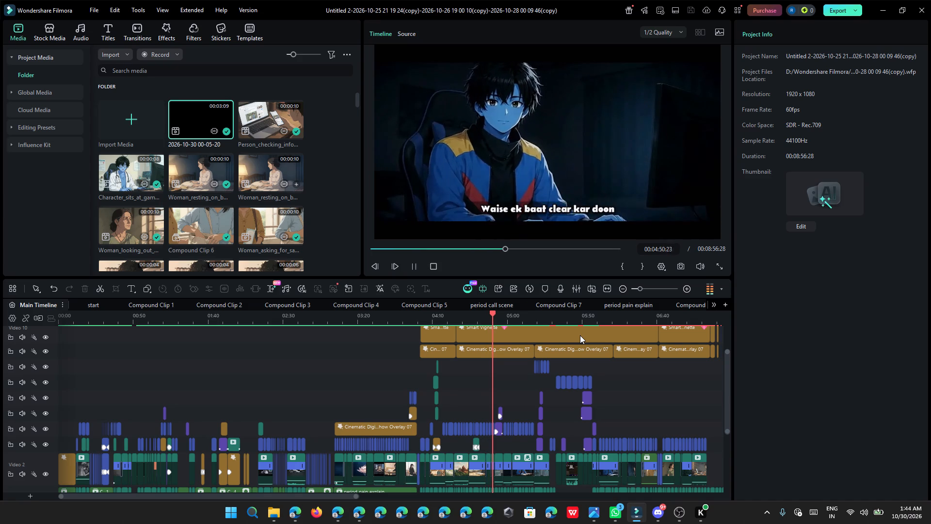
scroll(580, 335, "up", 1)
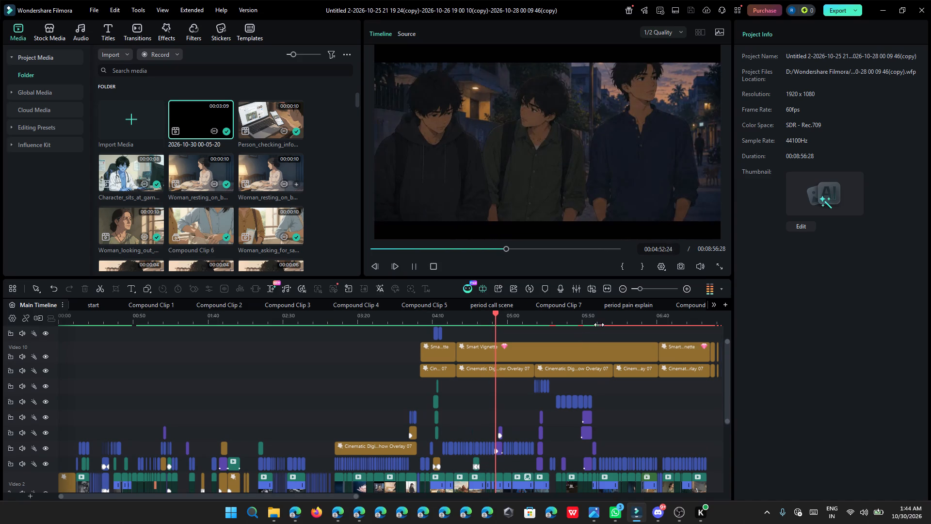
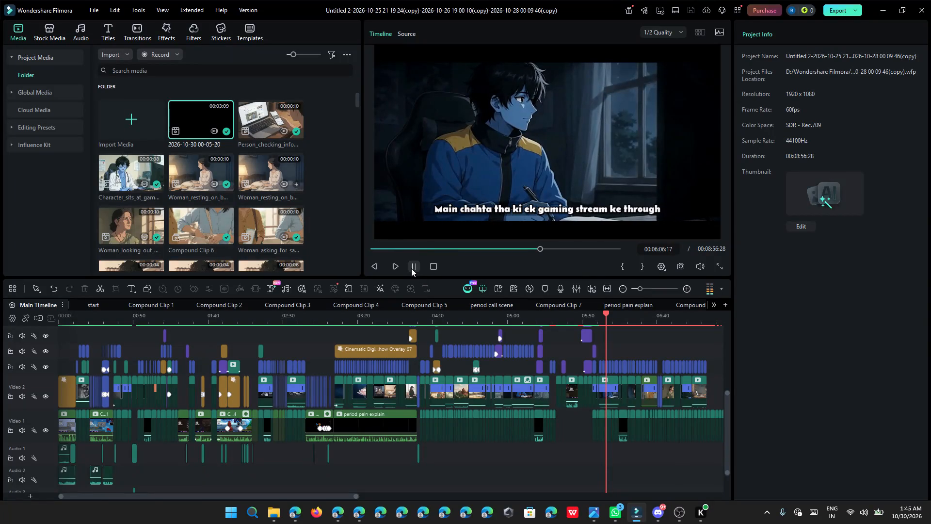
Continue reviewing the main timeline playback past the captioned section to about 00:07:19, then pause.
scroll(688, 392, "down", 4, "ctrl")
scroll(676, 392, "up", 4)
scroll(675, 393, "down", 2)
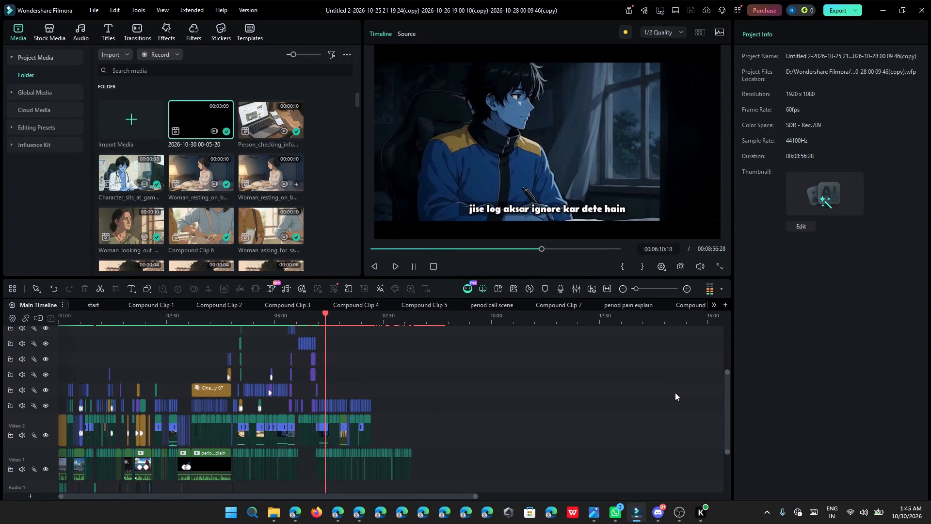
scroll(675, 393, "up", 13, "ctrl")
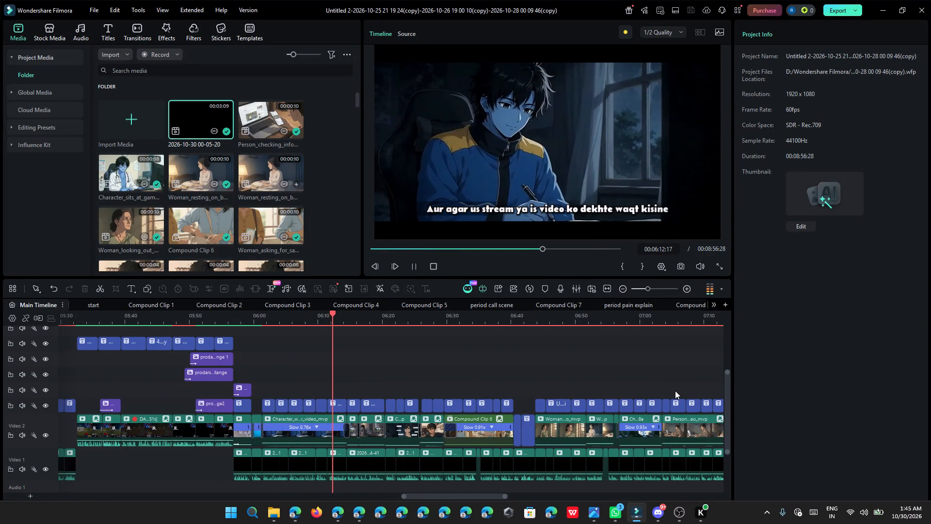
scroll(675, 391, "down", 5, "ctrl")
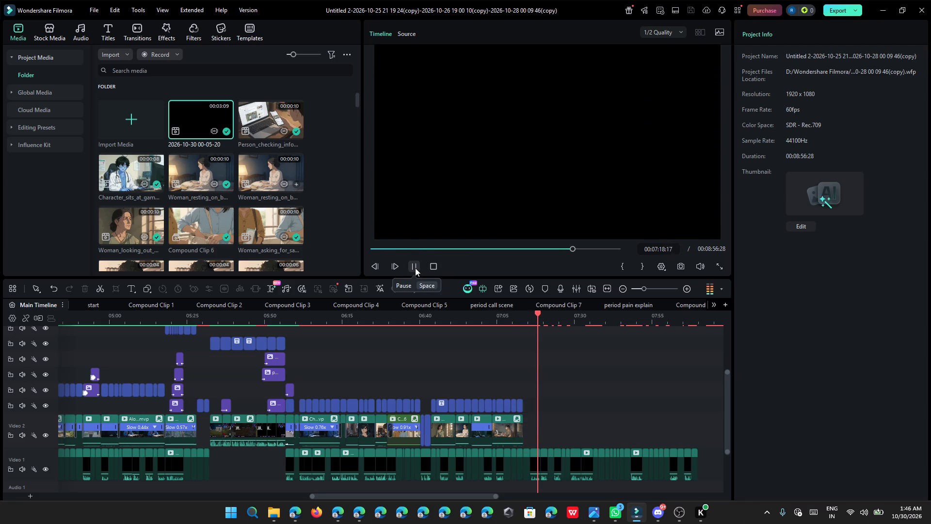
left_click(415, 268)
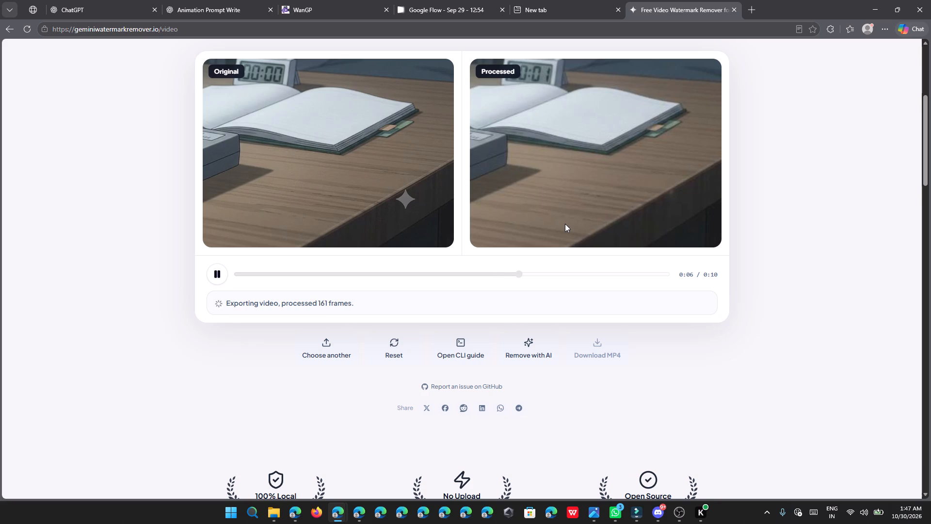
left_click(634, 517)
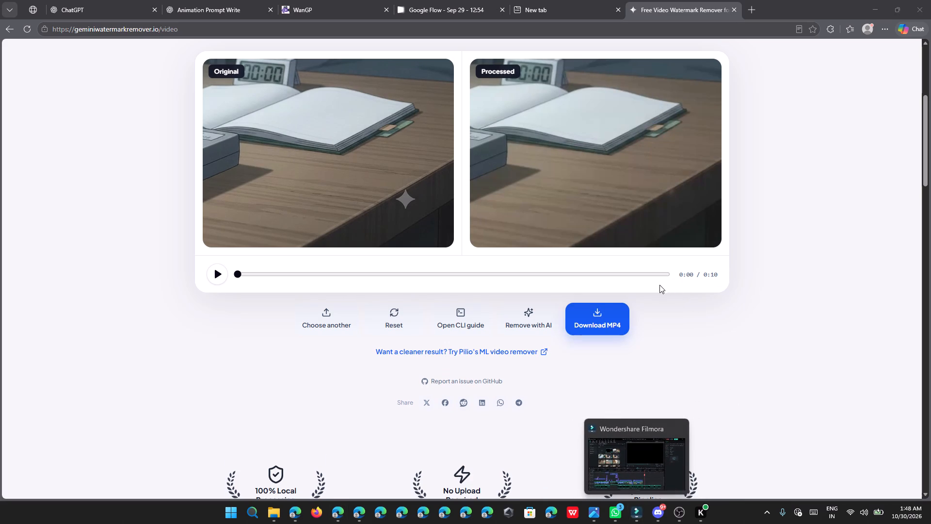
left_click(615, 324)
Show the cleaned pain simulation MP4 in the Downloads folder and start bringing it into Filmora.
left_click(842, 83)
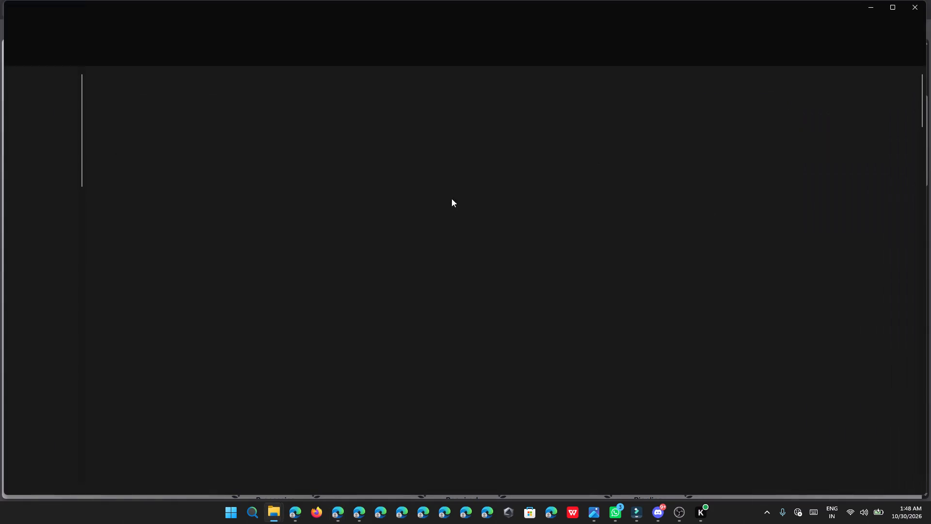
left_click(177, 123)
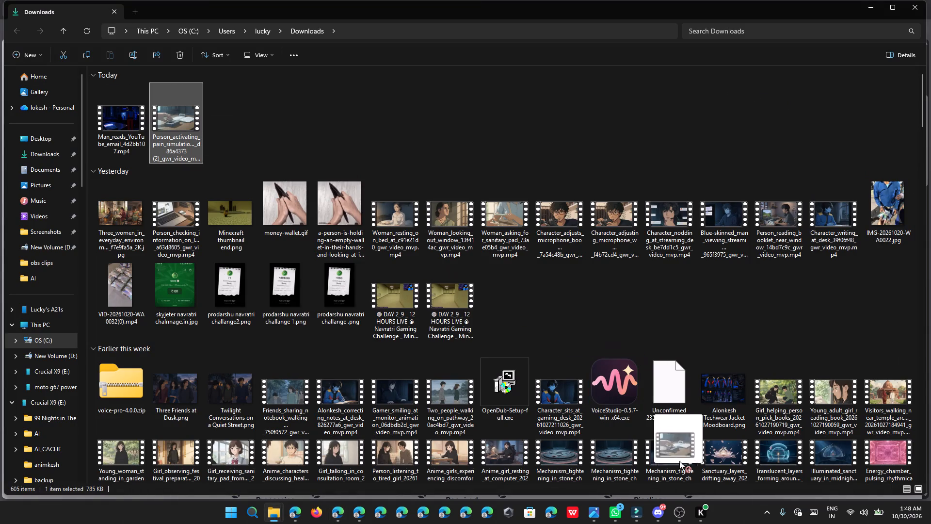
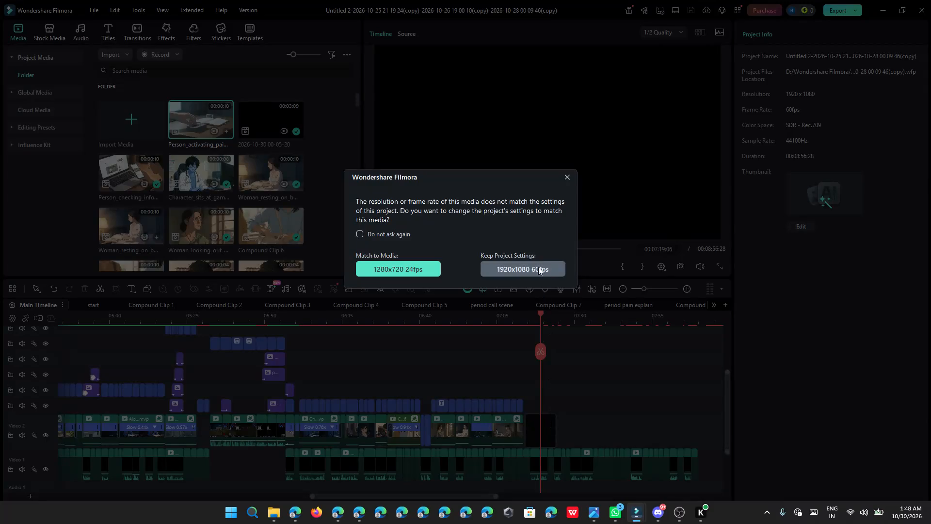
Keep the 1920x1080 60fps project settings, butt the pain simulation clip against the preceding video clip, and play it back.
left_click(538, 266)
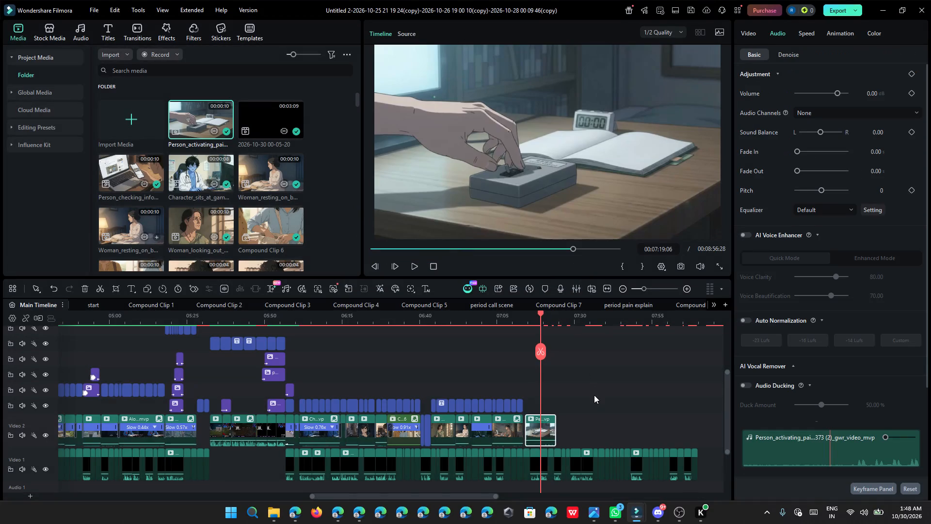
scroll(594, 395, "up", 10, "ctrl")
left_click_drag(550, 428, 544, 428)
left_click(489, 318)
left_click(413, 263)
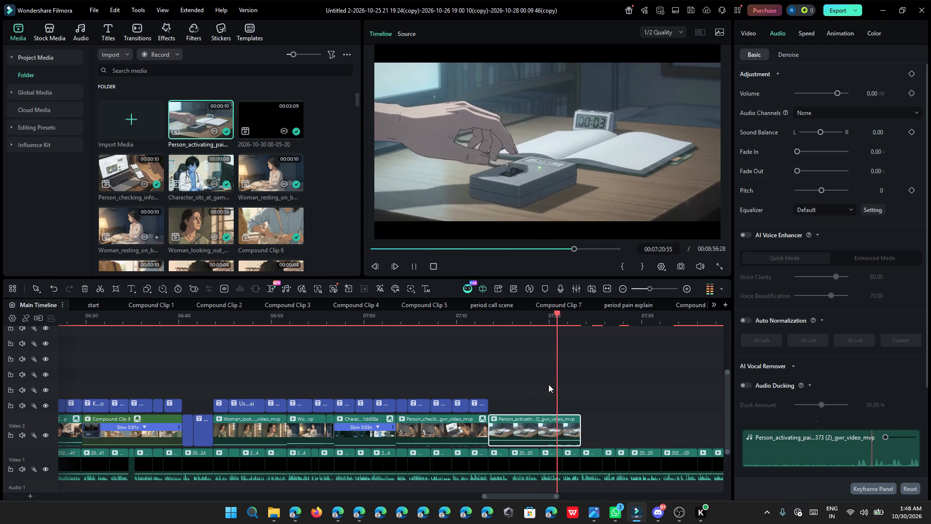
left_click(416, 263)
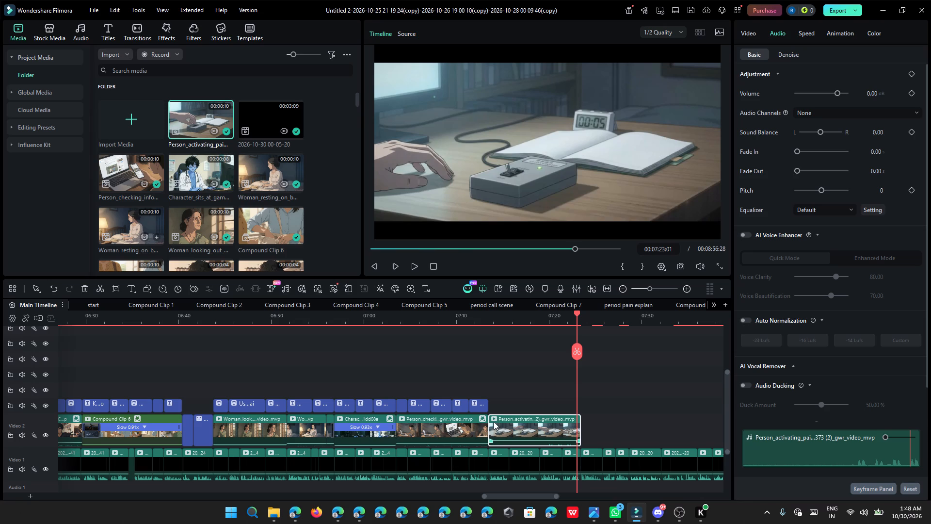
Trim about 3 seconds off the start of the pain simulation clip, close the gap before it, and preview the cut.
scroll(514, 423, "up", 7, "ctrl")
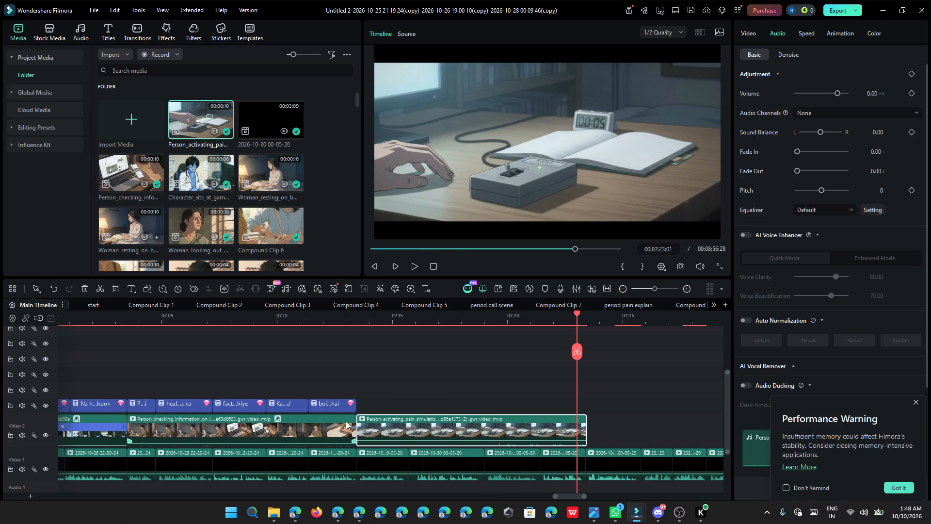
left_click_drag(359, 426, 416, 440)
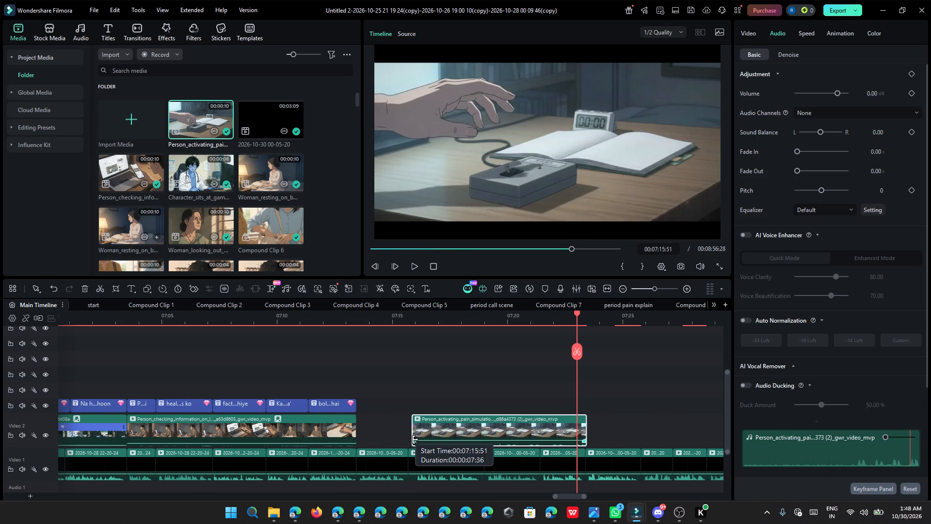
left_click_drag(416, 440, 415, 449)
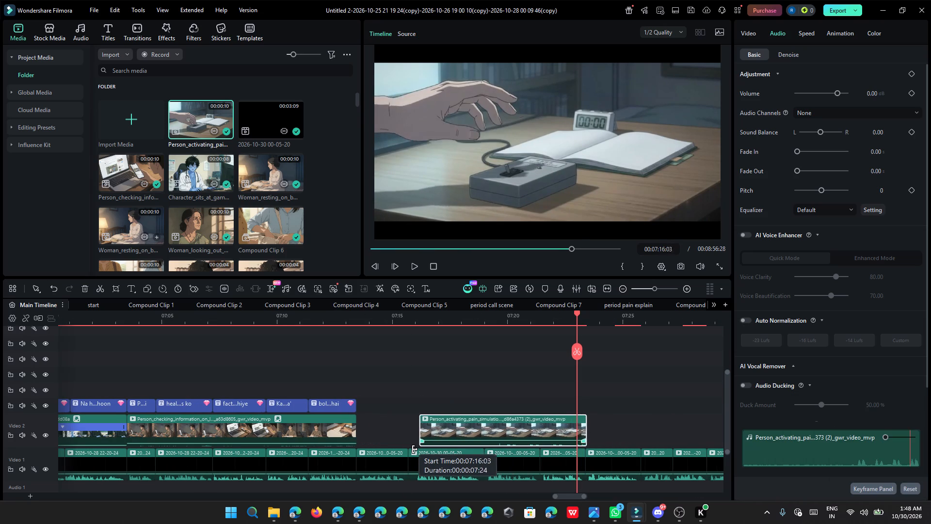
left_click_drag(415, 449, 426, 453)
left_click(413, 439)
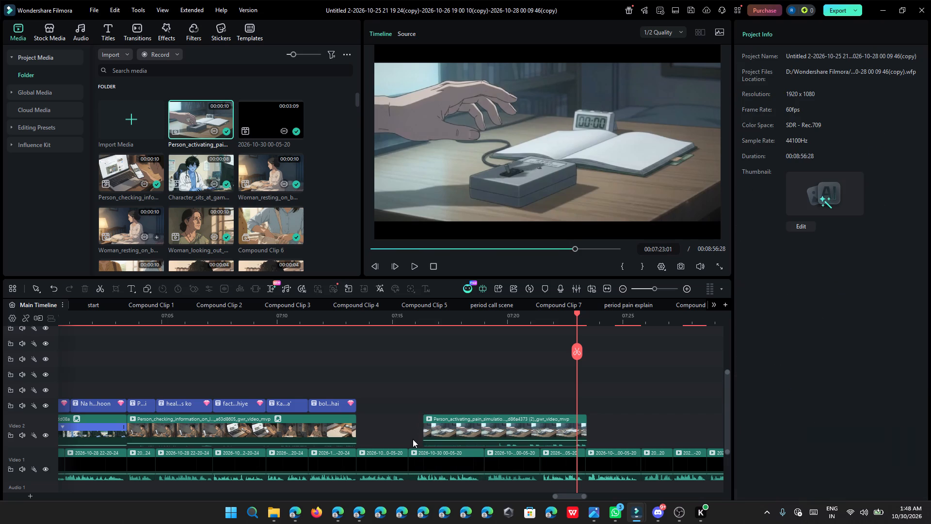
left_click(417, 419)
left_click(415, 271)
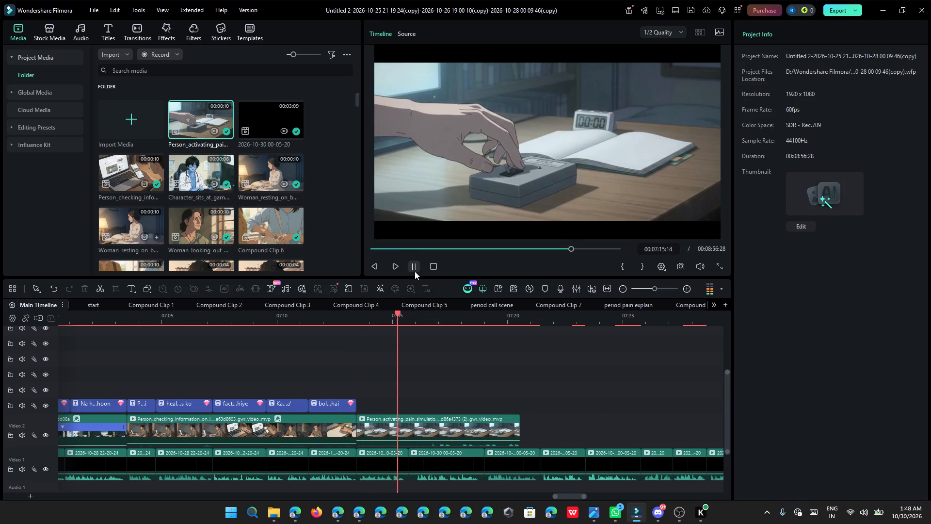
left_click(415, 271)
Trim about half a second more off the pain simulation clip's start, close the gap, and preview from the cut.
scroll(427, 325, "up", 5, "ctrl")
scroll(410, 423, "up", 4, "ctrl")
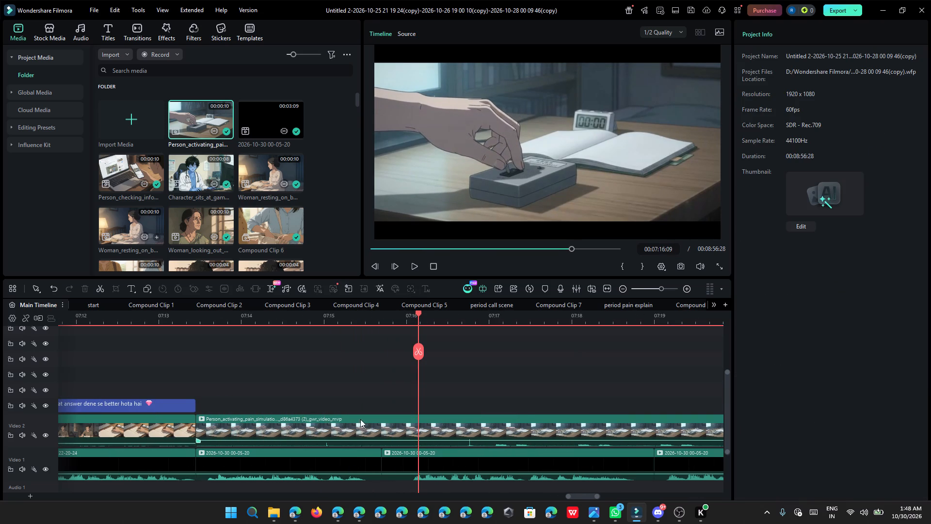
left_click_drag(198, 423, 238, 433)
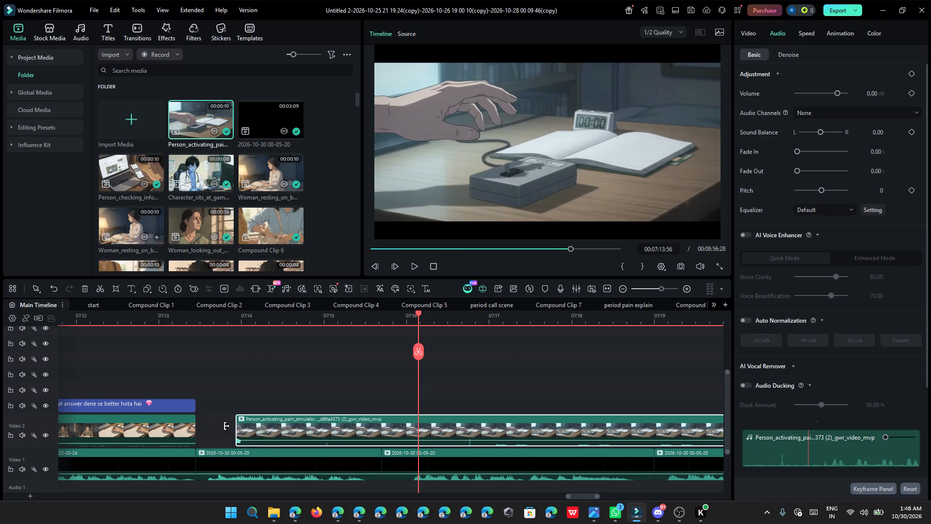
left_click(225, 425)
left_click(234, 423)
left_click(228, 418)
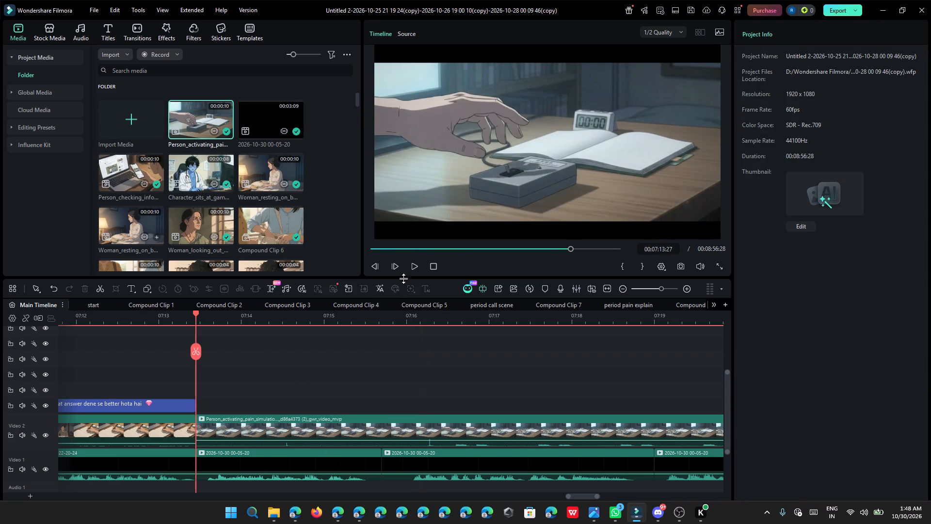
left_click(408, 267)
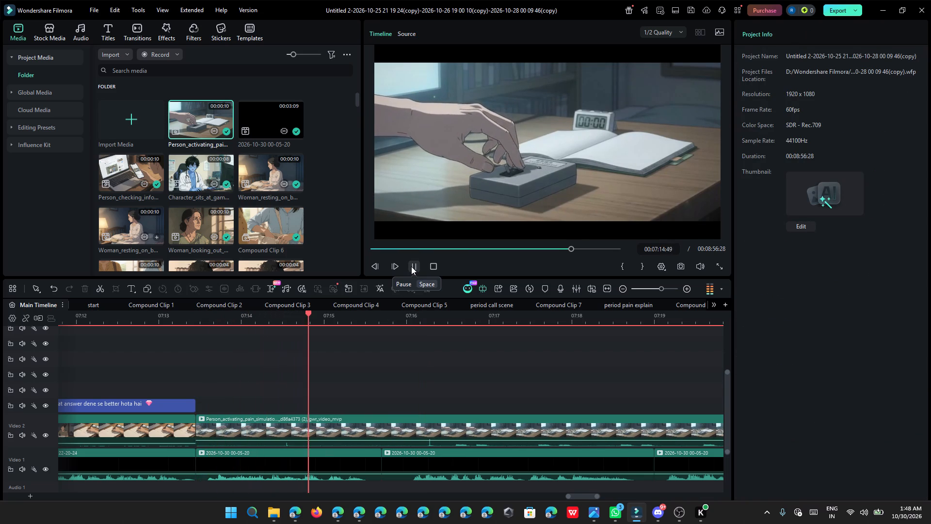
left_click(411, 266)
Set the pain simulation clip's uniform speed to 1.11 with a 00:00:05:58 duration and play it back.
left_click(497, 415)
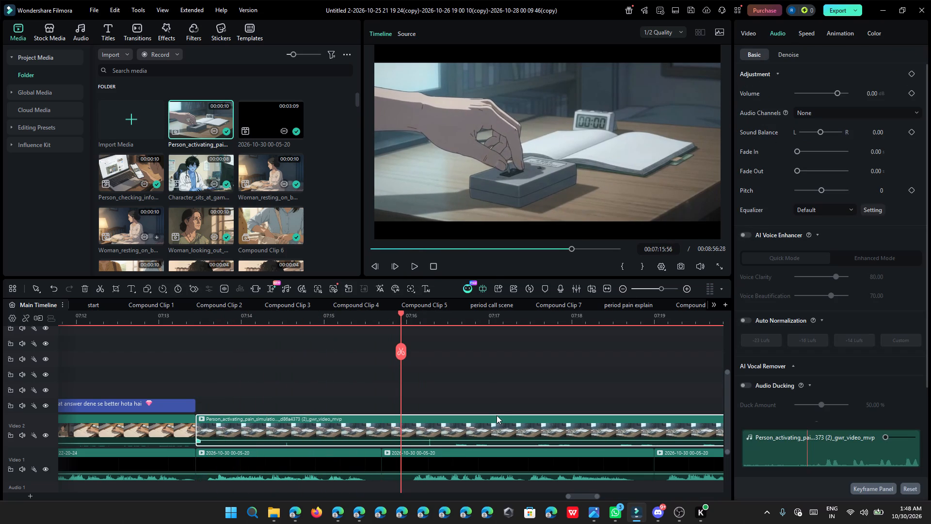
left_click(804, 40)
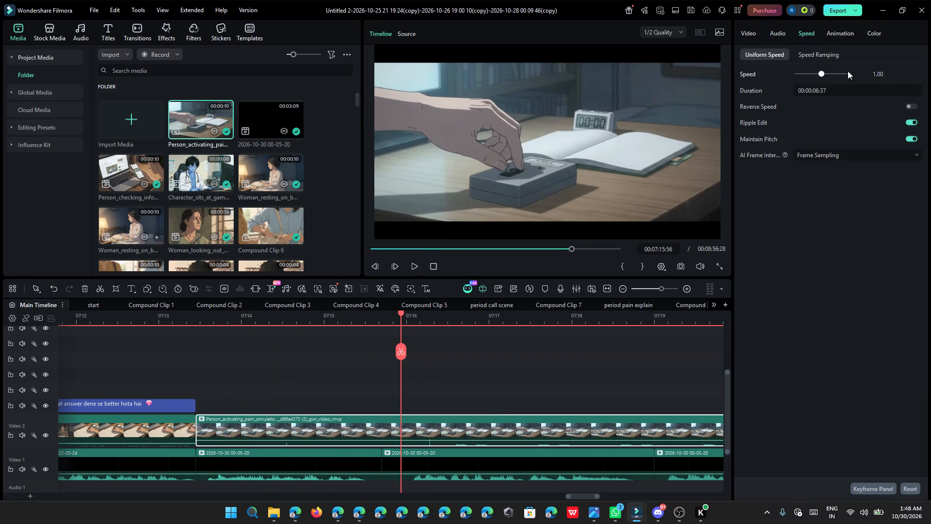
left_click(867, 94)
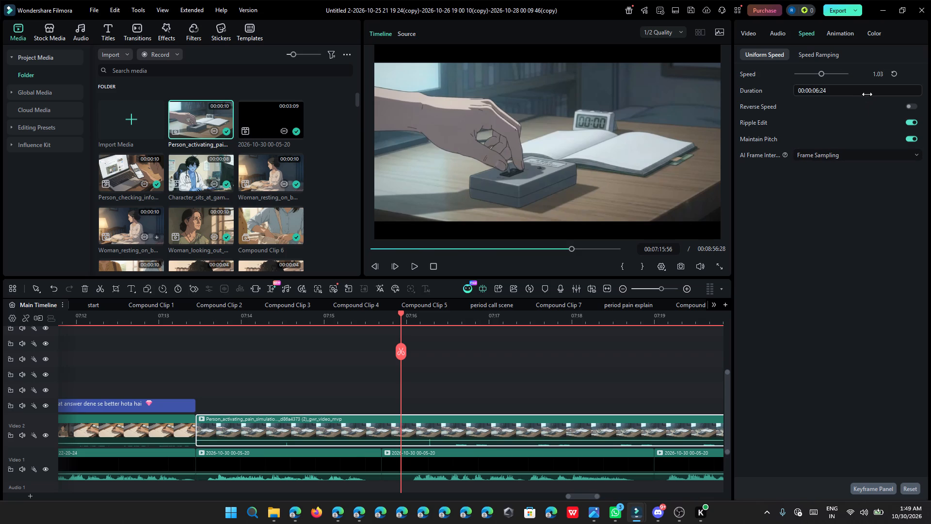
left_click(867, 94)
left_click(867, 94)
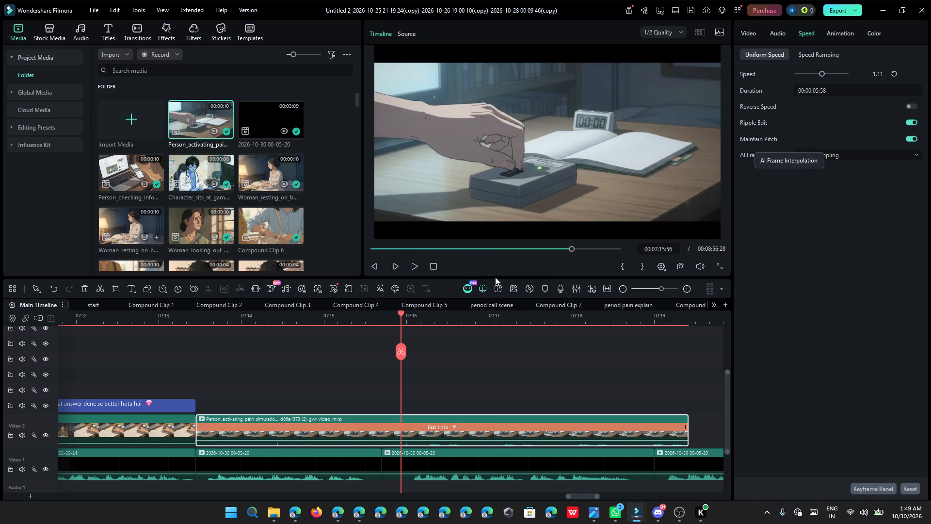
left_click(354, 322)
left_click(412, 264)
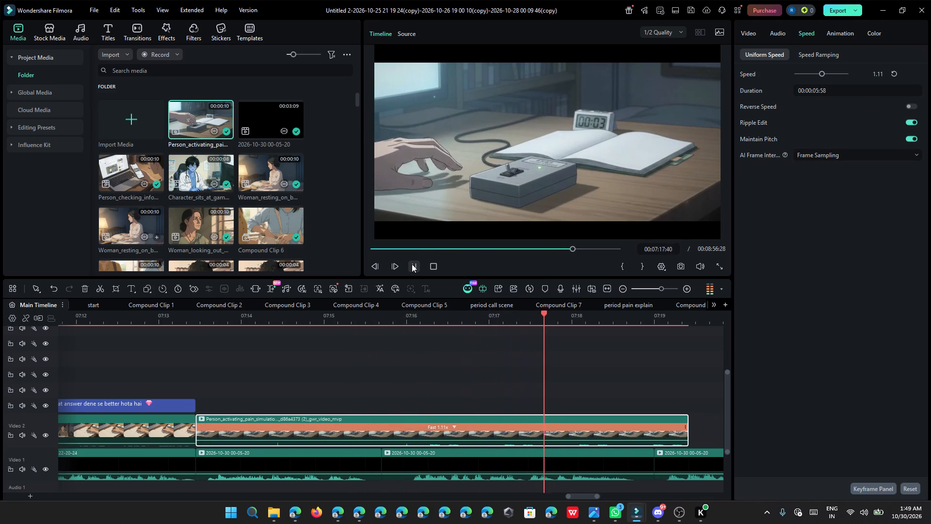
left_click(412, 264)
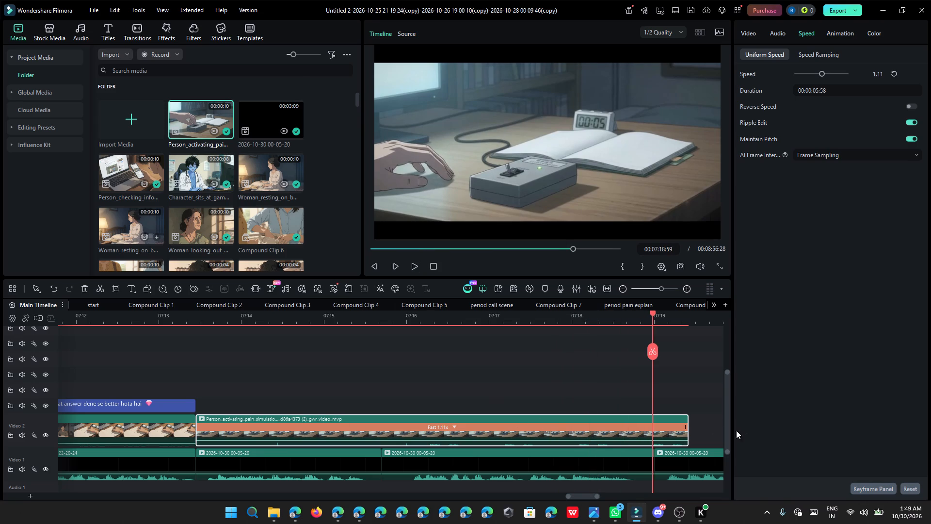
Speed the pain simulation clip up to 1.19 so it ends with the second voice segment beneath it, and play it back.
left_click_drag(686, 425, 653, 425)
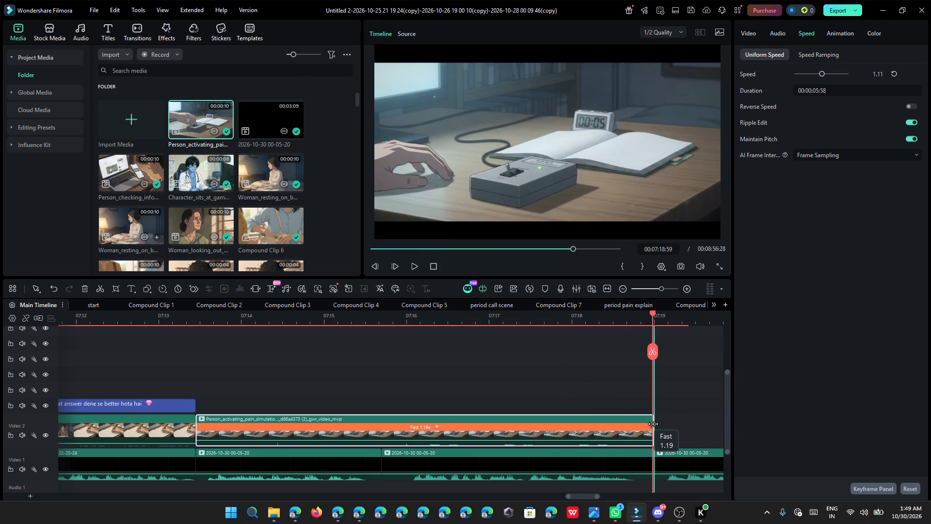
left_click_drag(653, 425, 652, 425)
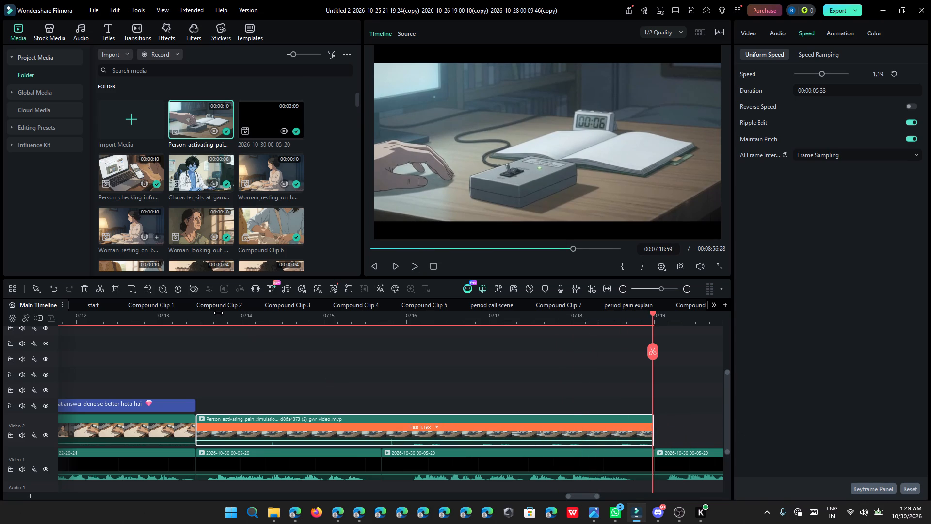
left_click(216, 313)
left_click_drag(404, 264, 413, 263)
left_click(414, 263)
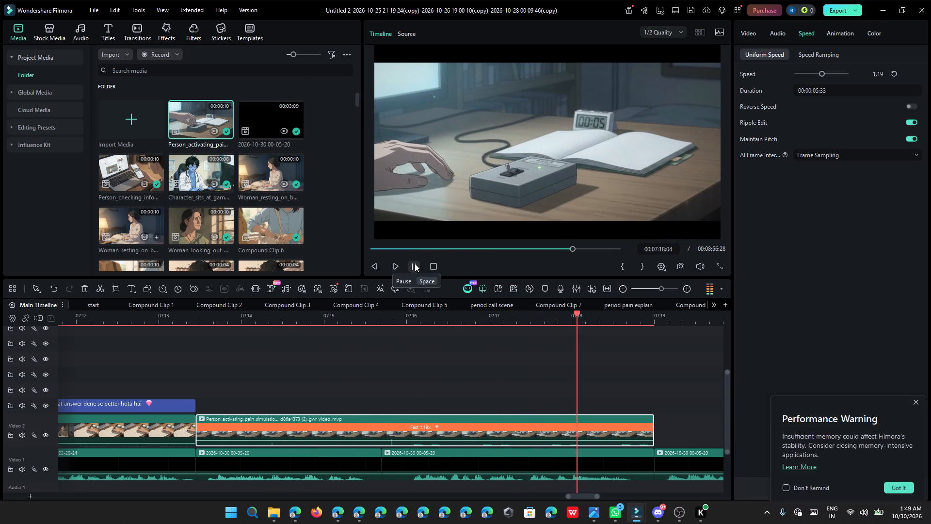
left_click(415, 263)
Set the pain simulation clip's AI frame interpolation to Optical Flow.
scroll(378, 364, "down", 1, "ctrl")
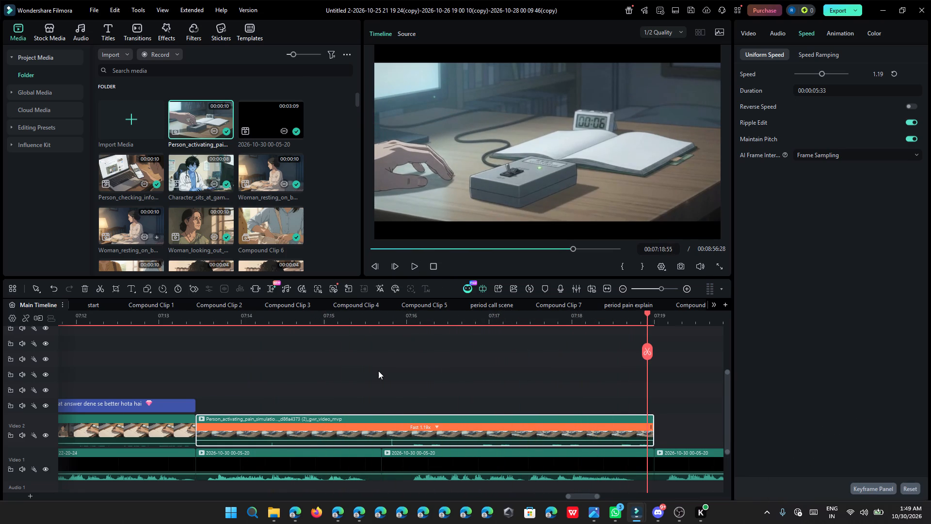
scroll(378, 371, "down", 8, "ctrl")
left_click(832, 162)
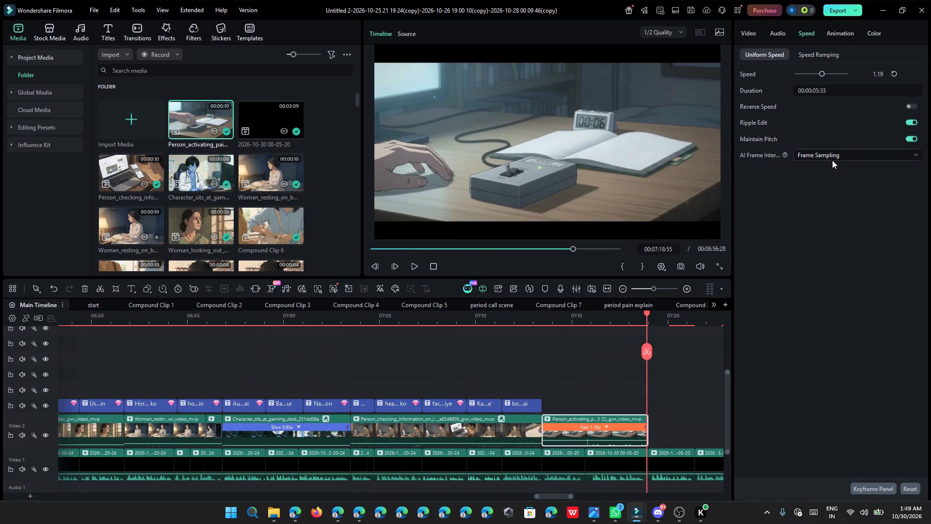
left_click(834, 151)
left_click(822, 225)
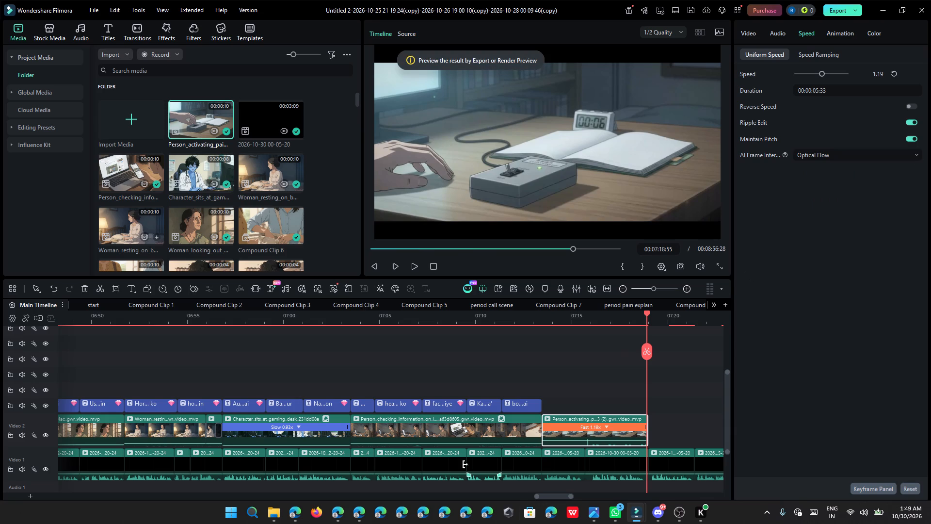
scroll(550, 459, "down", 2)
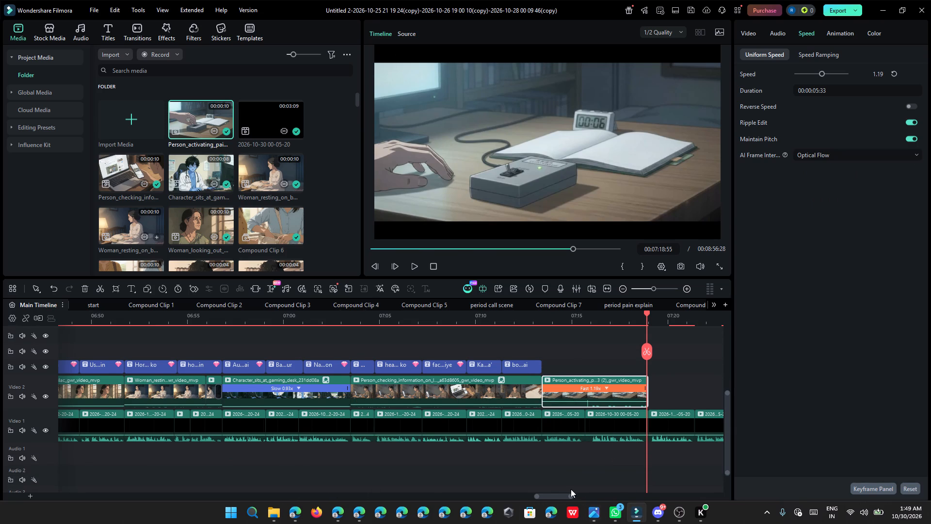
left_click_drag(549, 496, 571, 499)
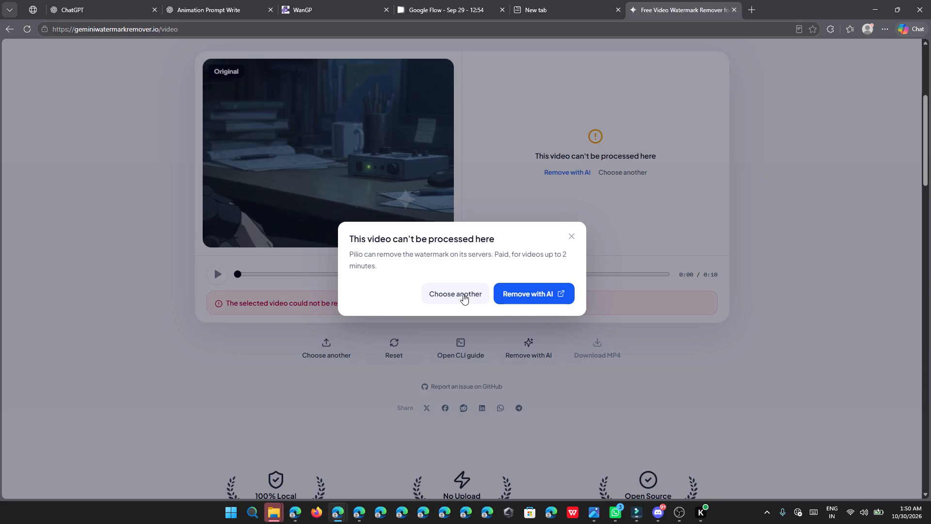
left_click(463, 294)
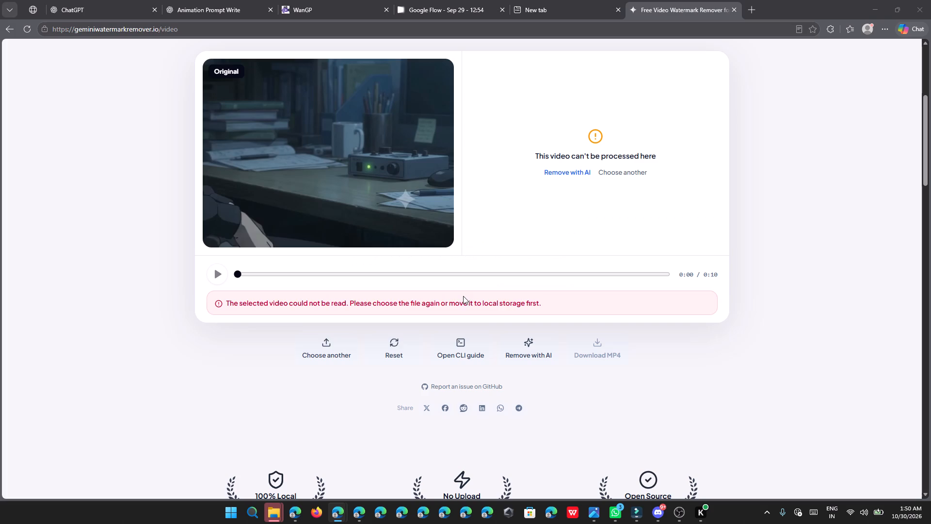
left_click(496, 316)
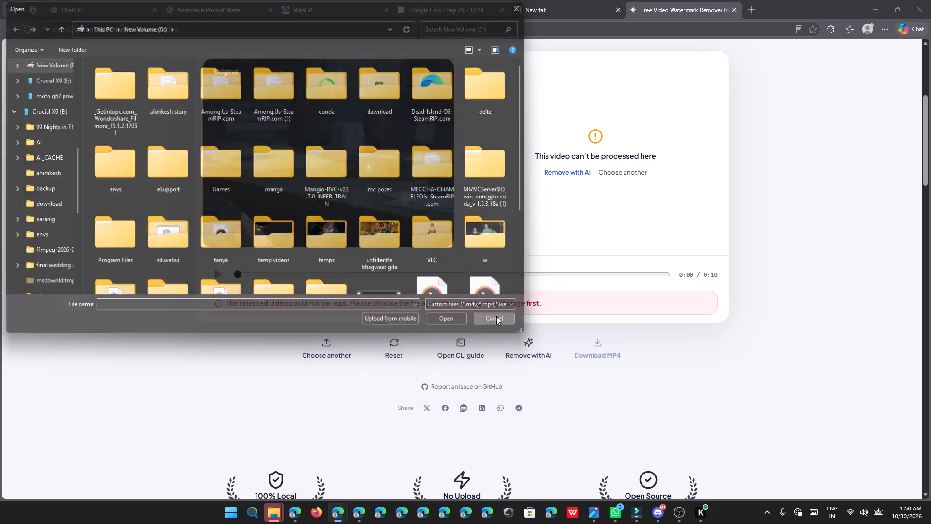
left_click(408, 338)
Load the Young adult turning off device clip from the Crucial X9 (E:) drive into the watermark remover and start the local cleanup.
left_click(275, 517)
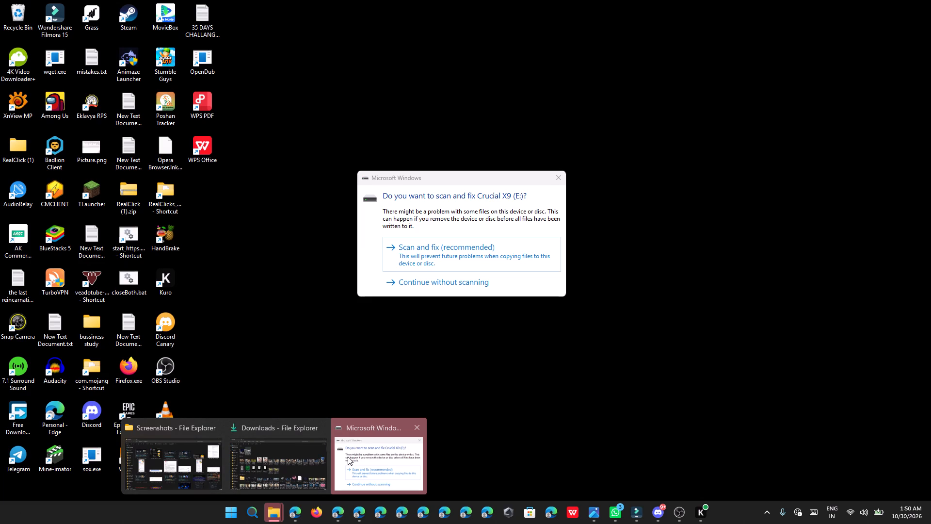
left_click(259, 461)
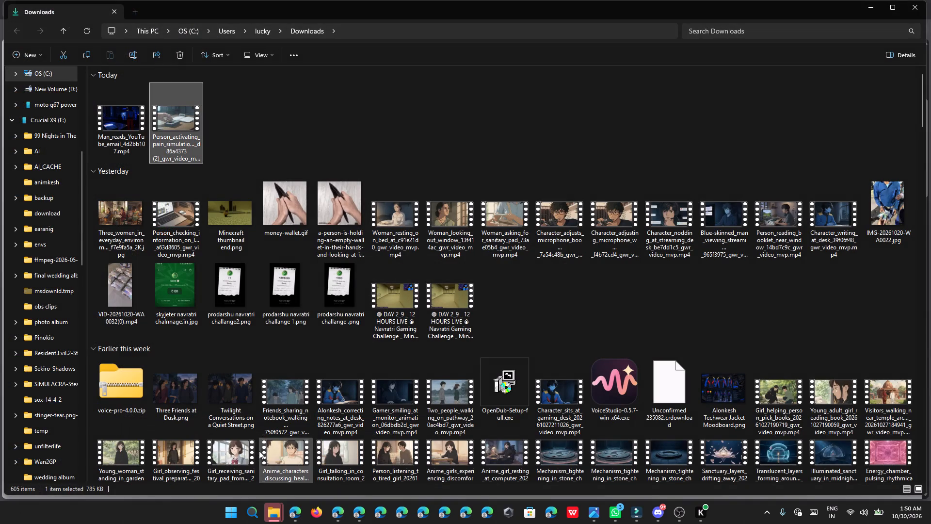
scroll(224, 433, "down", 6)
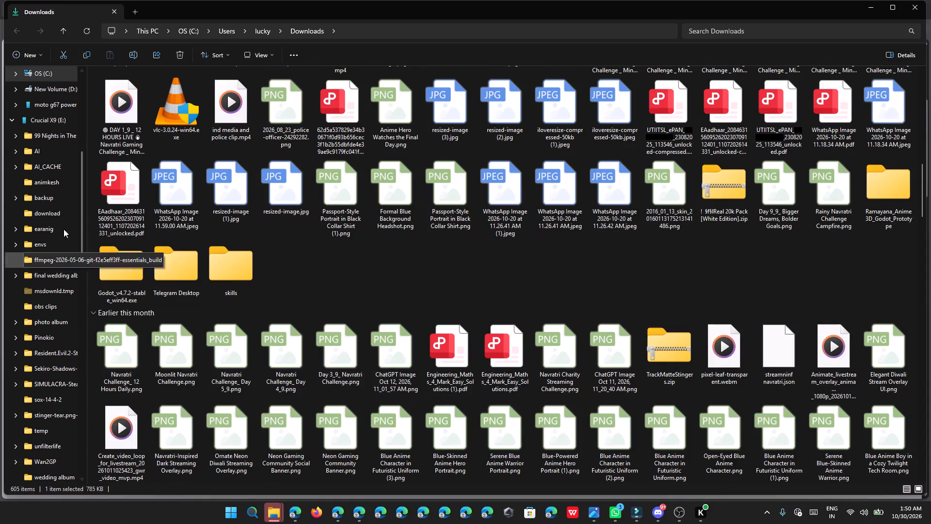
left_click(71, 120)
scroll(394, 190, "down", 4)
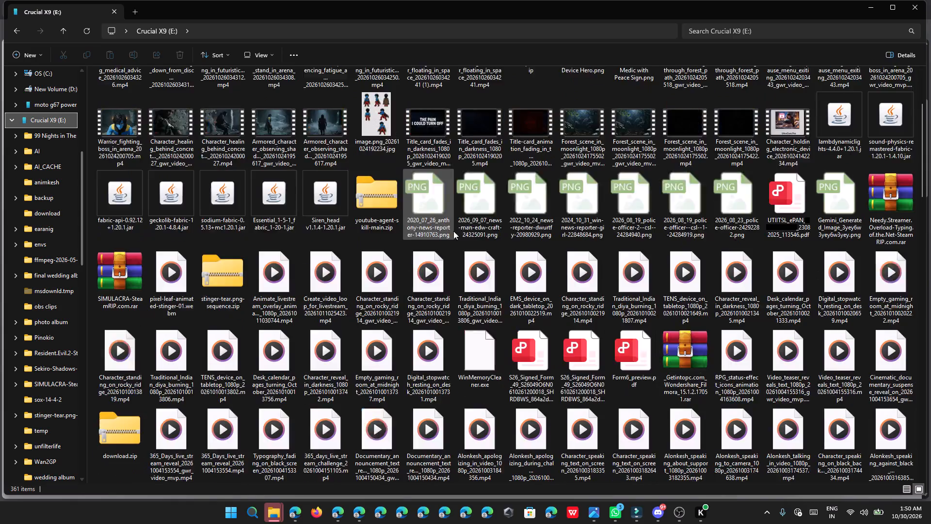
scroll(456, 232, "down", 7)
scroll(548, 417, "up", 16)
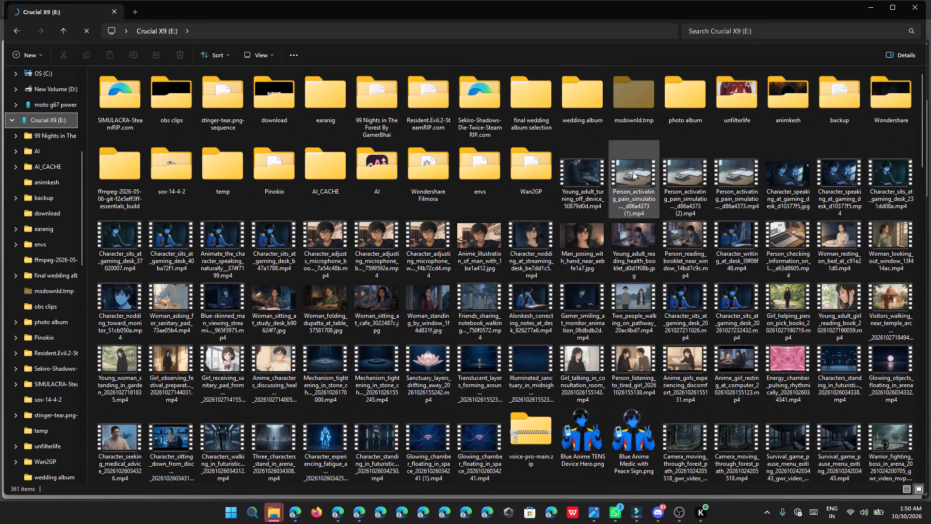
left_click_drag(575, 187, 352, 511)
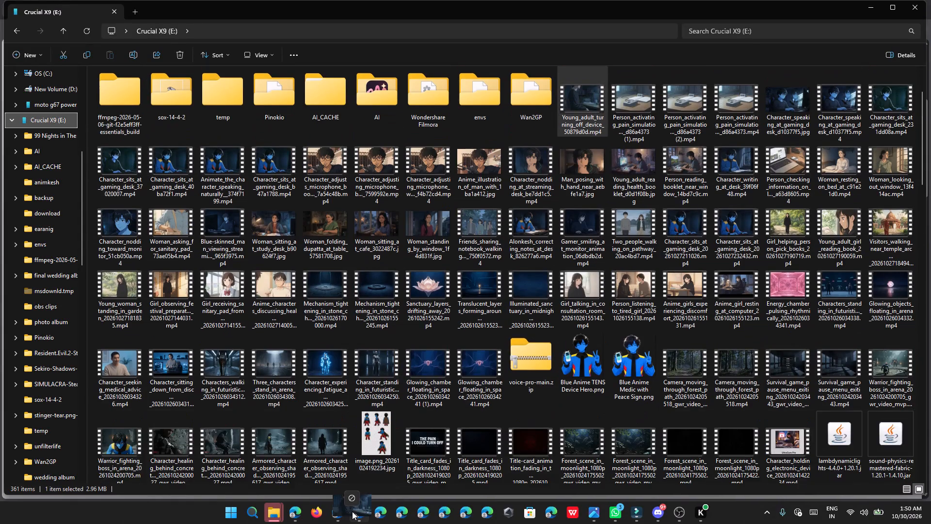
left_click_drag(352, 511, 336, 506)
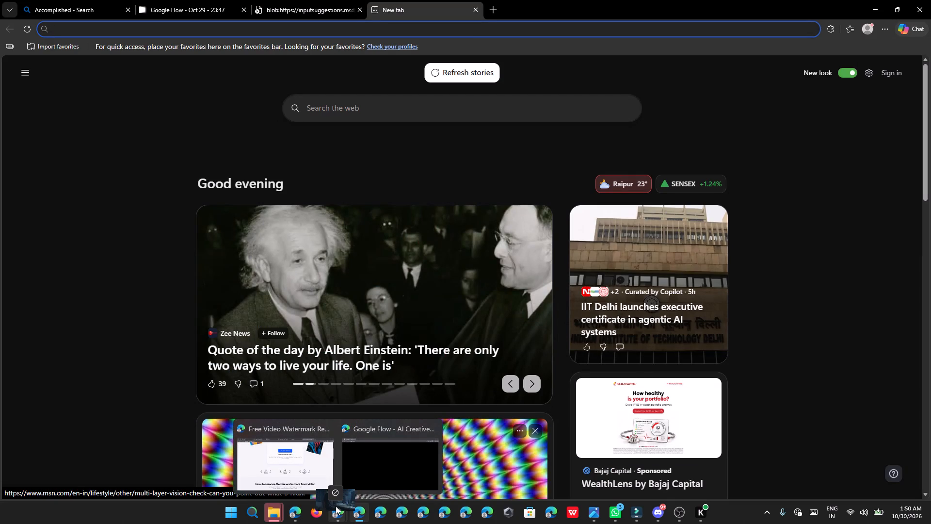
left_click_drag(336, 506, 448, 153)
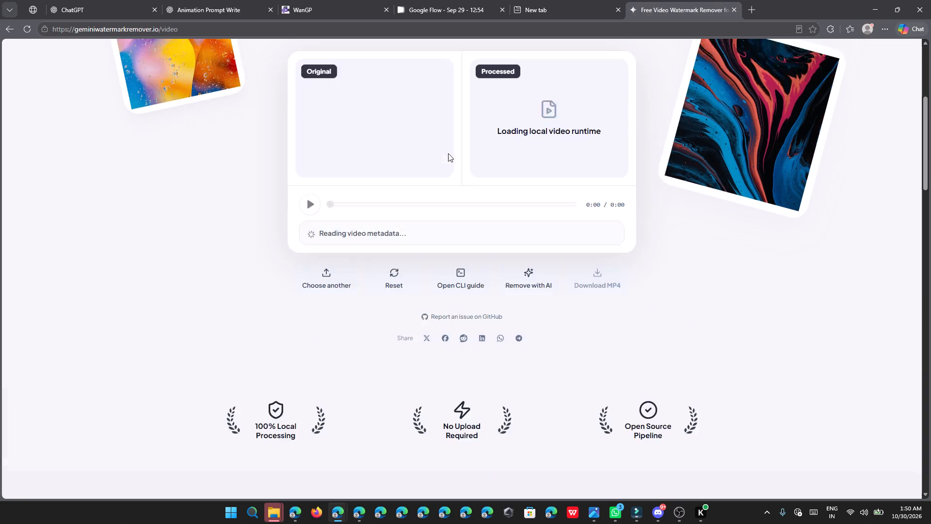
left_click(610, 178)
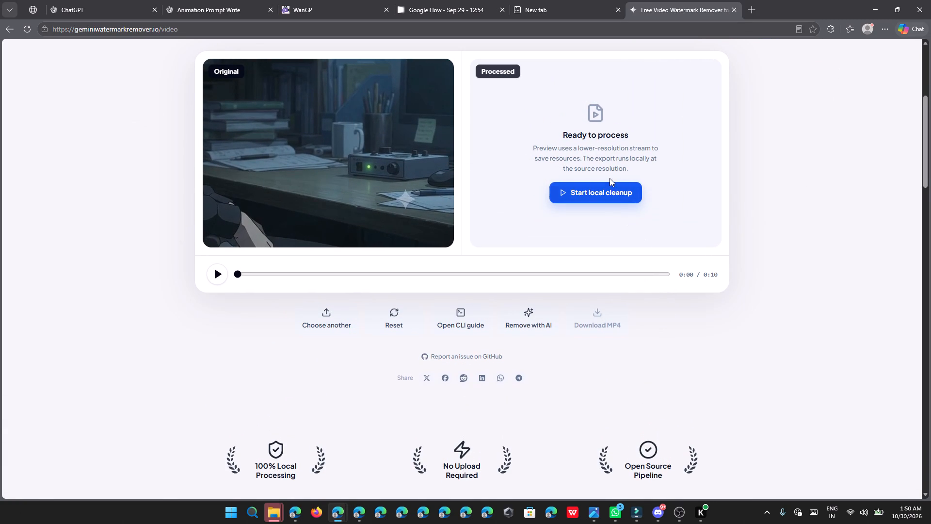
left_click(608, 185)
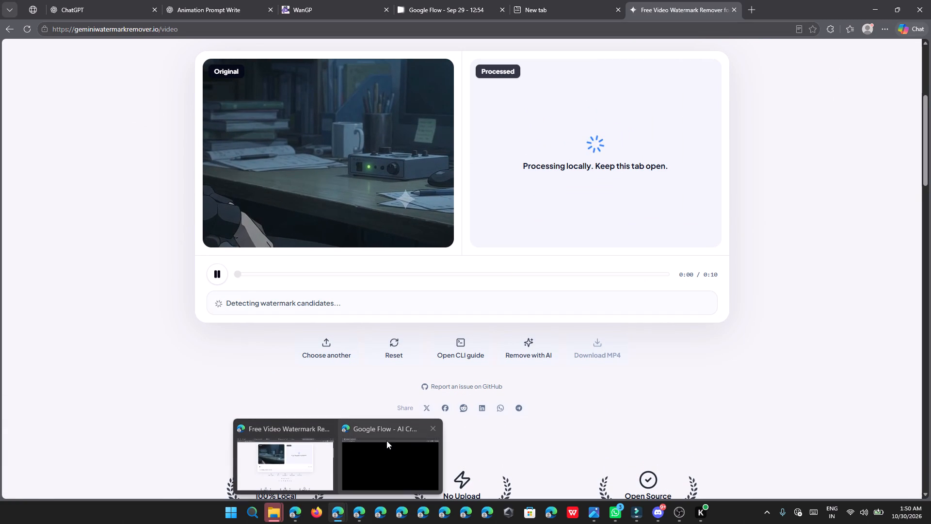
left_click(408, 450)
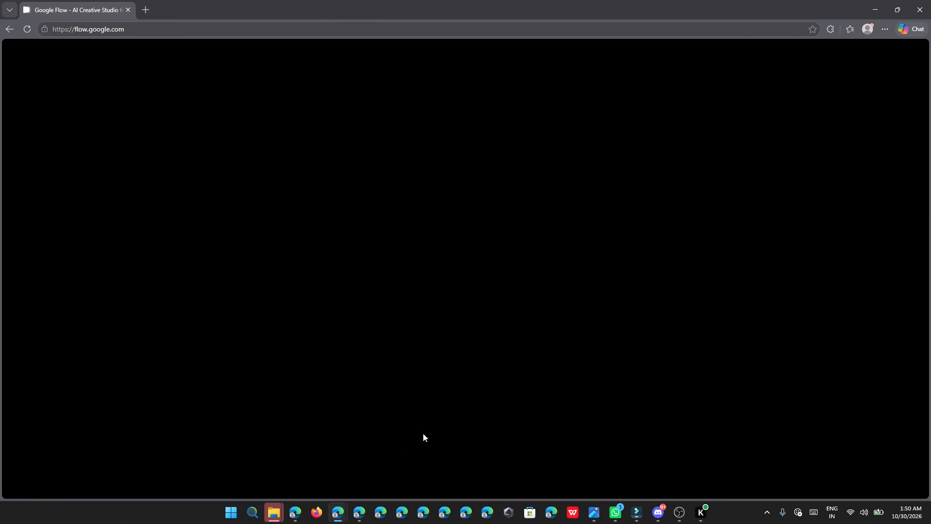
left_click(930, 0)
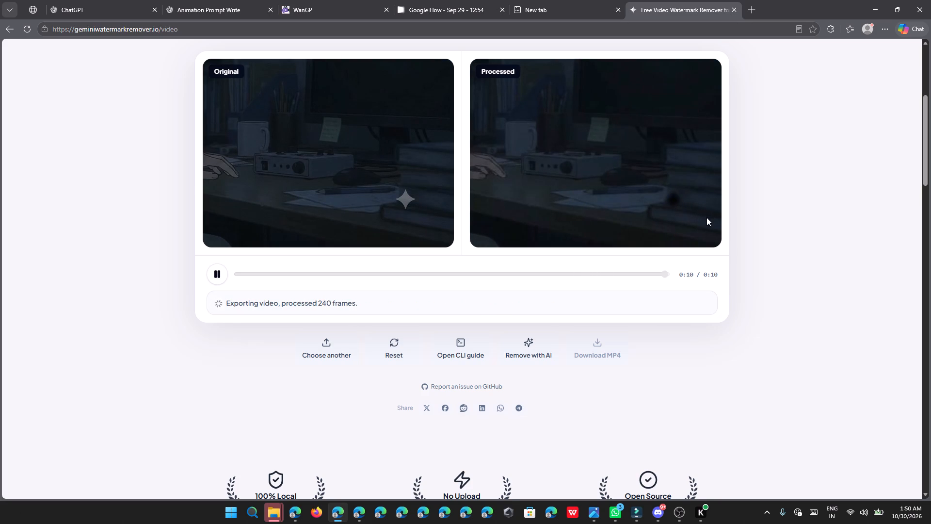
Download the watermark-cleaned Young adult turning off device clip as MP4.
left_click(563, 322)
left_click(585, 329)
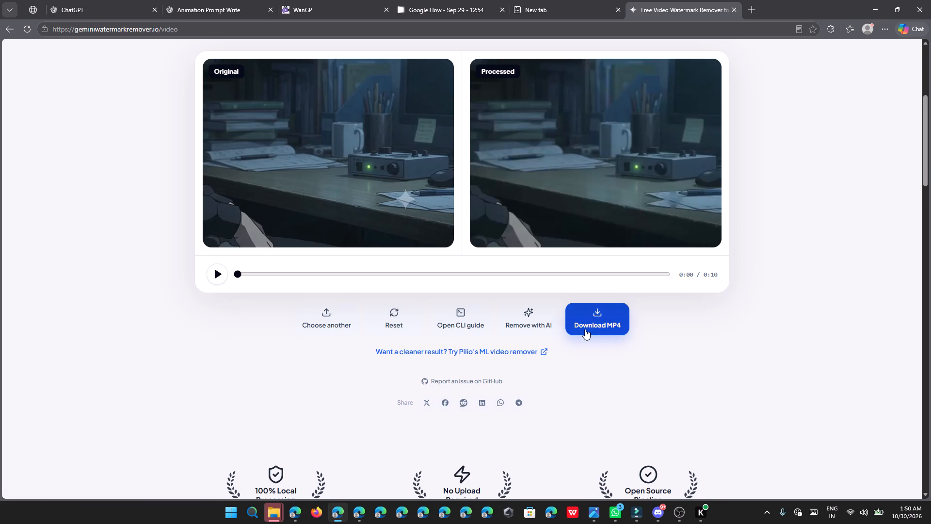
Locate the cleaned Young adult turning off device clip in the Downloads folder and bring it over to the Filmora project.
left_click(845, 83)
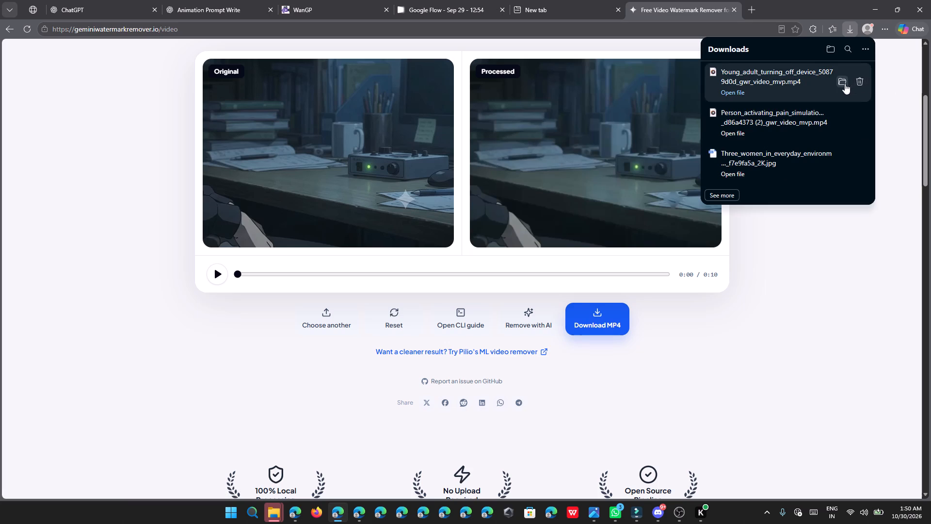
left_click(137, 137)
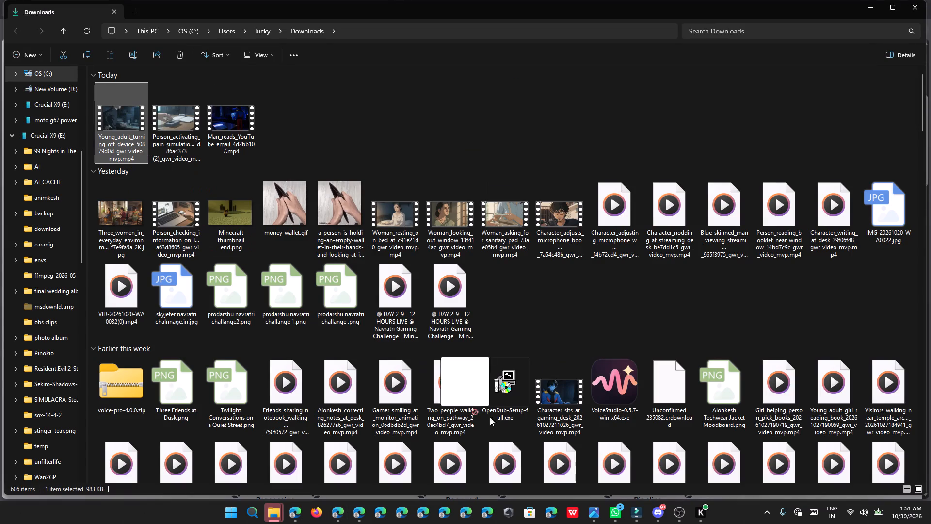
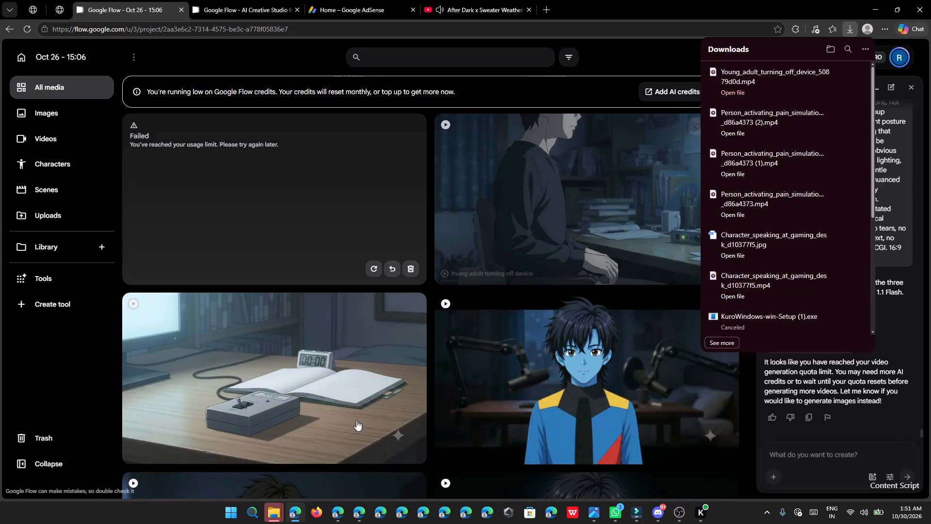
Bring up the Crucial X9 (E:) folder containing the downloaded clips, dismissing the drive scan prompt without scanning.
left_click(269, 518)
left_click(321, 444)
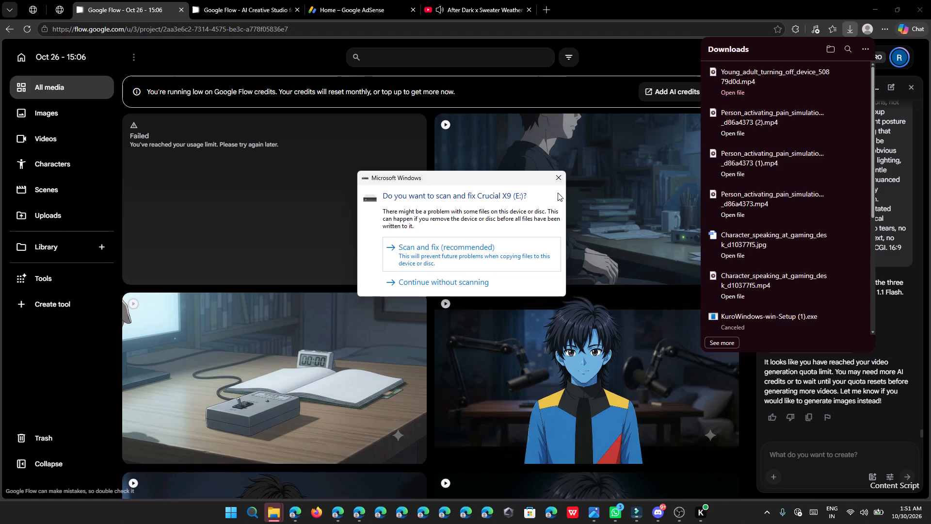
left_click(559, 183)
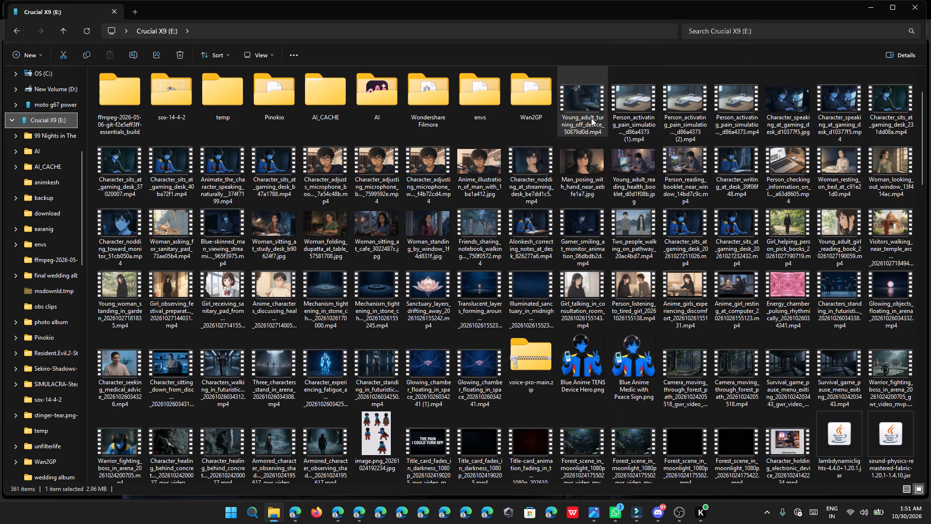
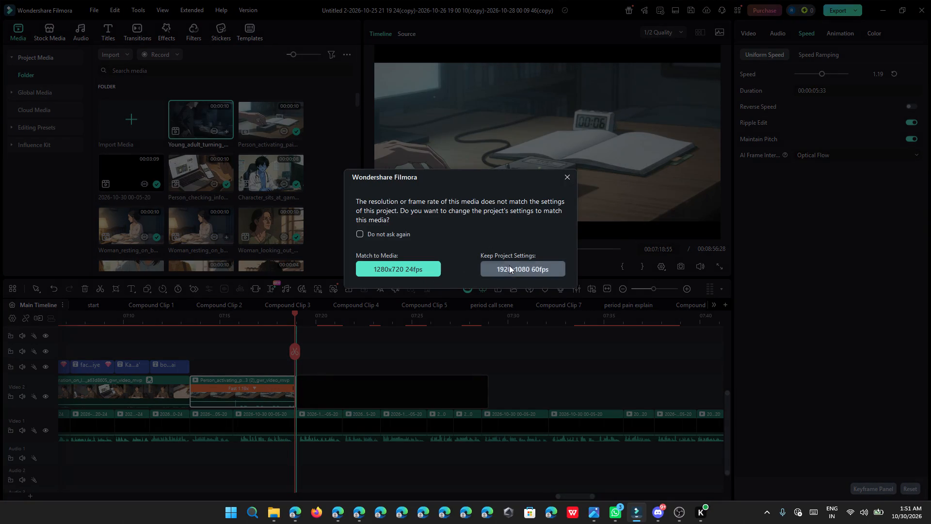
Keep the project settings at 1920x1080 60fps for the placed Young_adult_turning_off_device clip and play it against the voice.
left_click(510, 267)
left_click(416, 268)
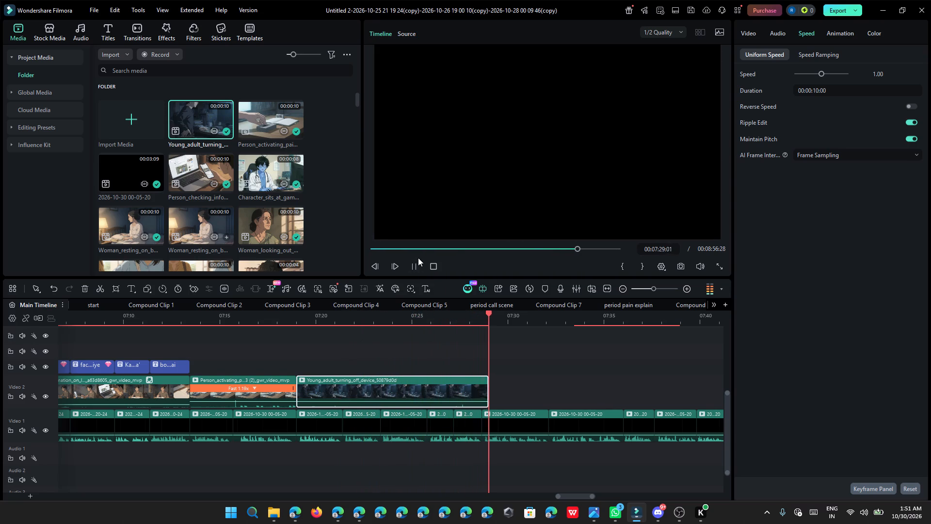
left_click(418, 258)
left_click(416, 267)
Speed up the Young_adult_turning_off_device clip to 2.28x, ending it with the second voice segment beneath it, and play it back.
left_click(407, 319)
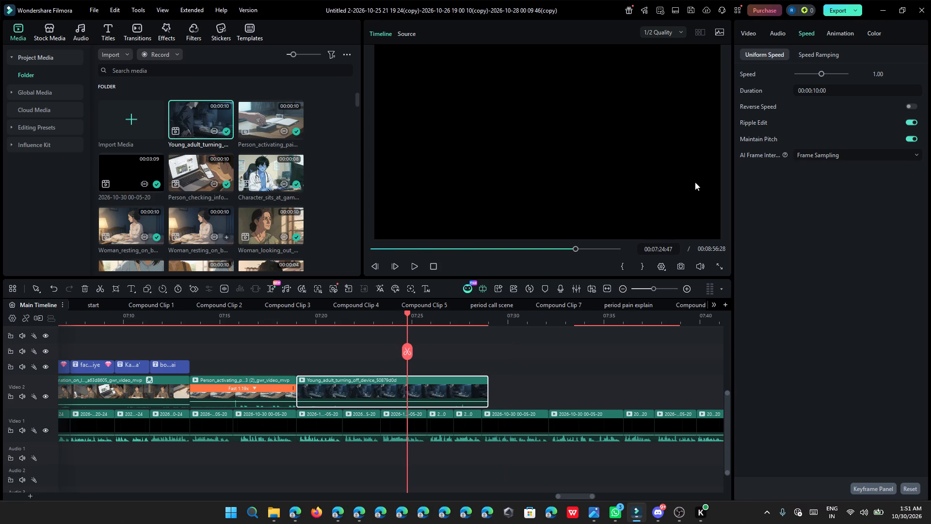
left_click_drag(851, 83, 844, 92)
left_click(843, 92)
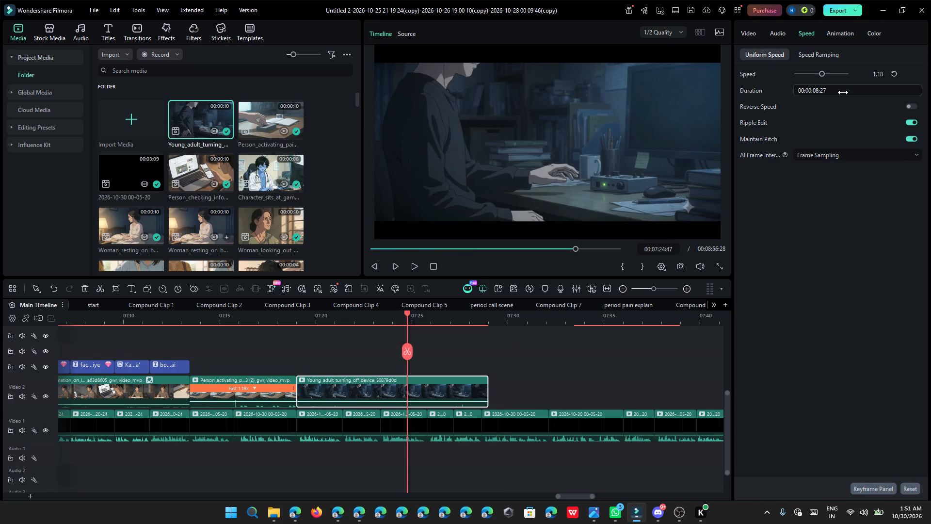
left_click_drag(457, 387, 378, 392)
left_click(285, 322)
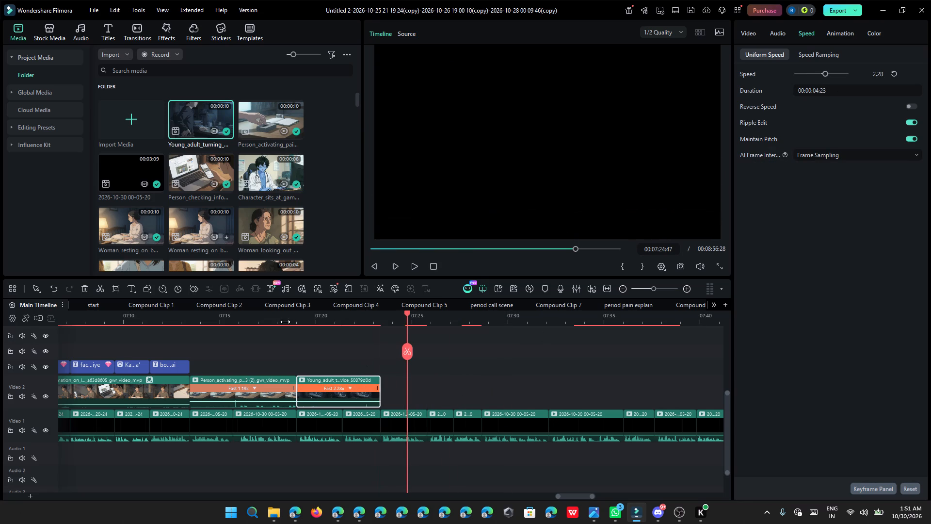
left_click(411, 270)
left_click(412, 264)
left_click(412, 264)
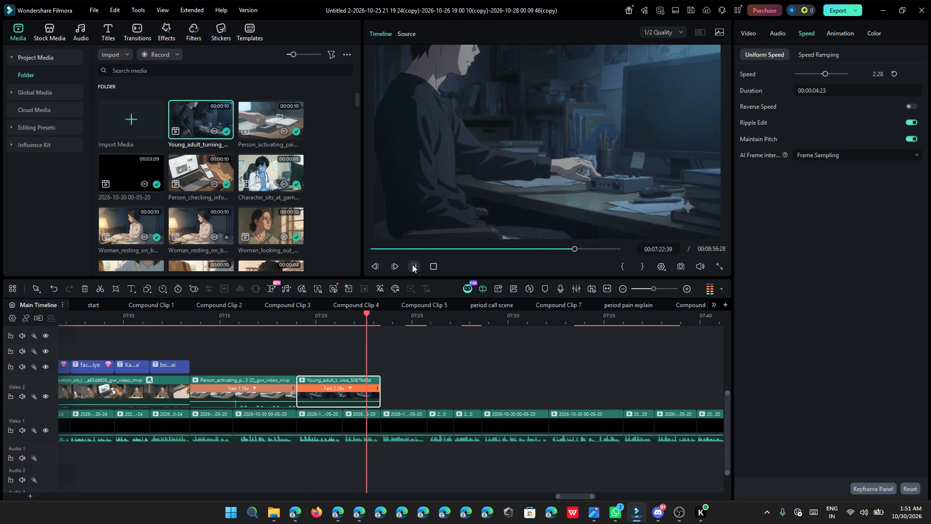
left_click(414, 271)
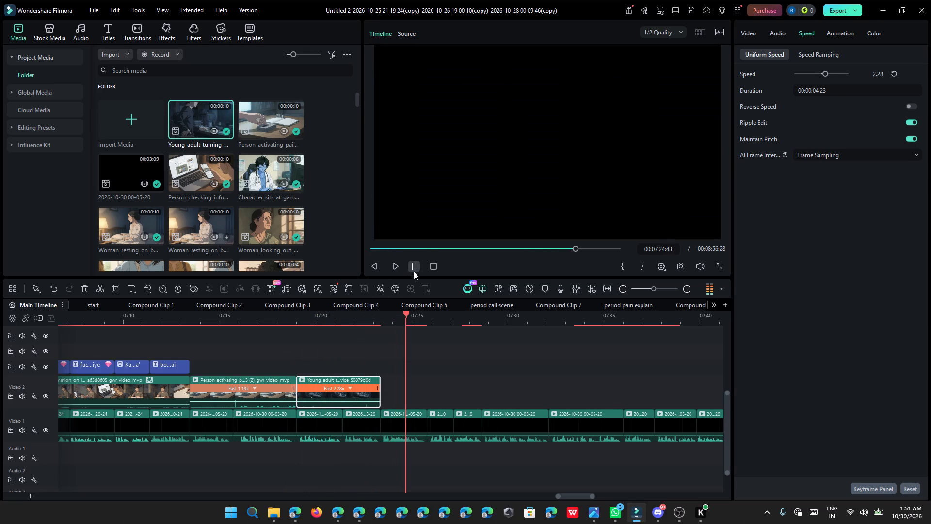
Trim the start of the Young_adult_turning_off_device clip to a 00:00:03:03 duration and close the gap before it.
scroll(302, 399, "up", 7, "ctrl")
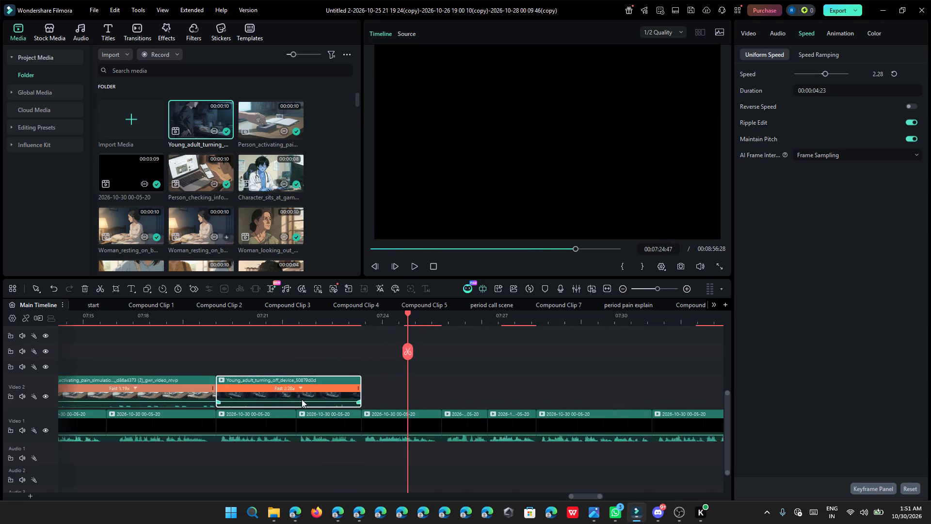
scroll(302, 399, "up", 2, "ctrl")
scroll(187, 398, "down", 4, "ctrl")
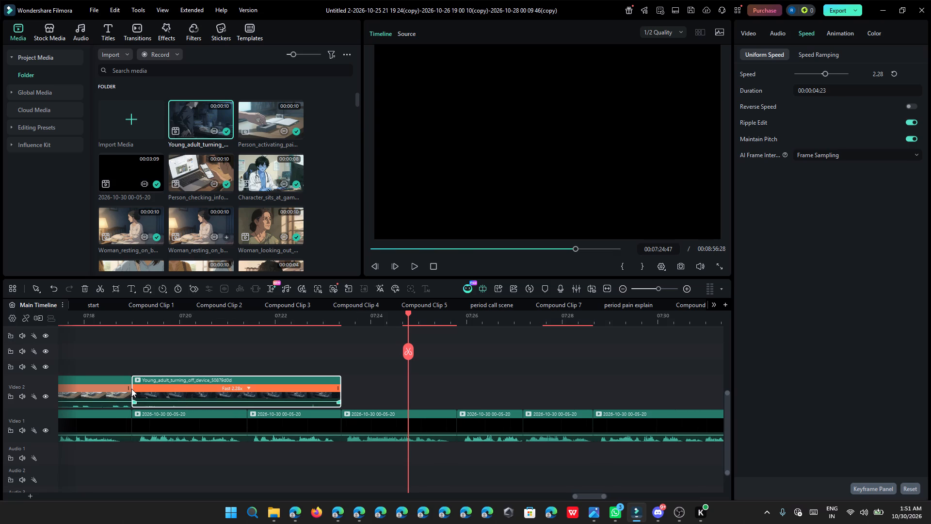
left_click_drag(133, 397, 154, 397)
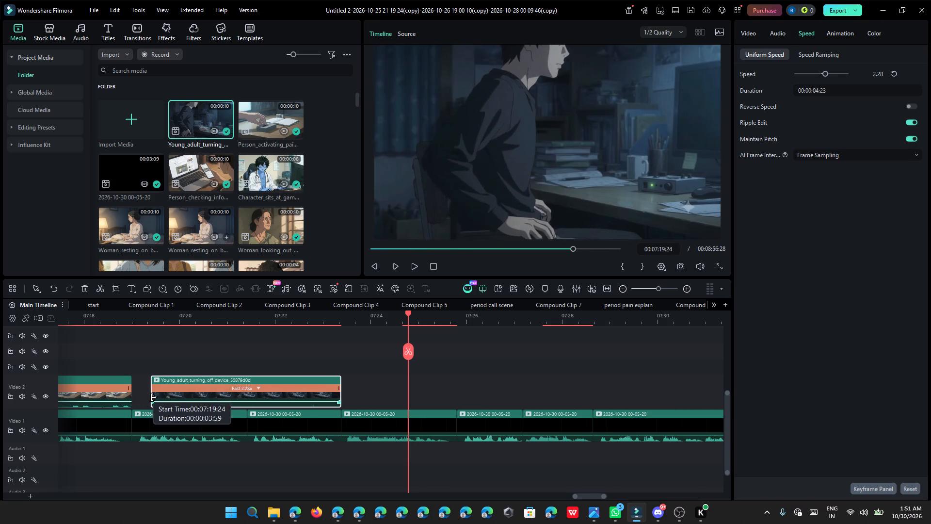
left_click_drag(154, 397, 198, 399)
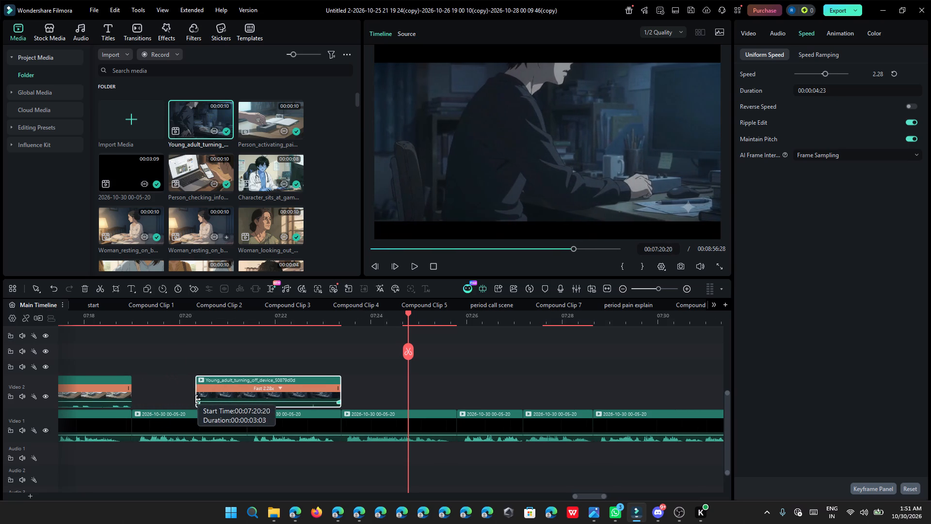
left_click_drag(198, 399, 197, 400)
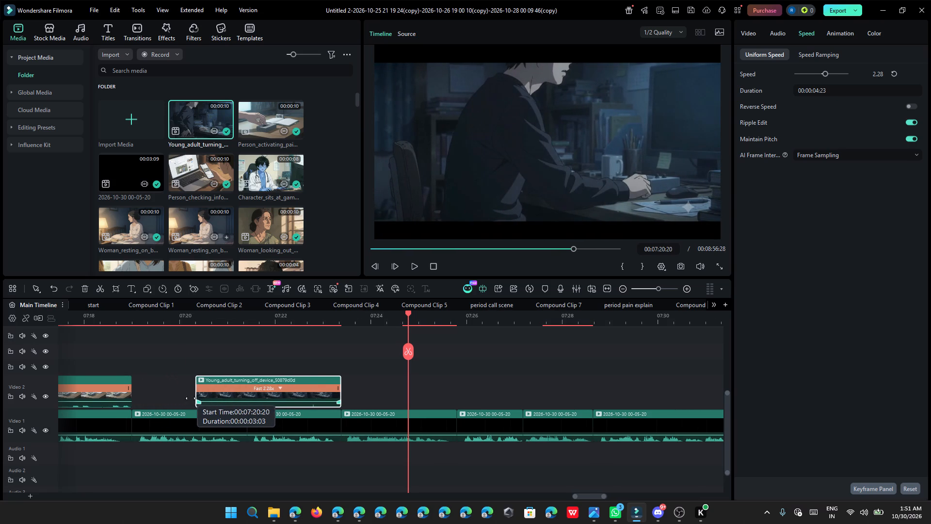
left_click(179, 389)
left_click(191, 384)
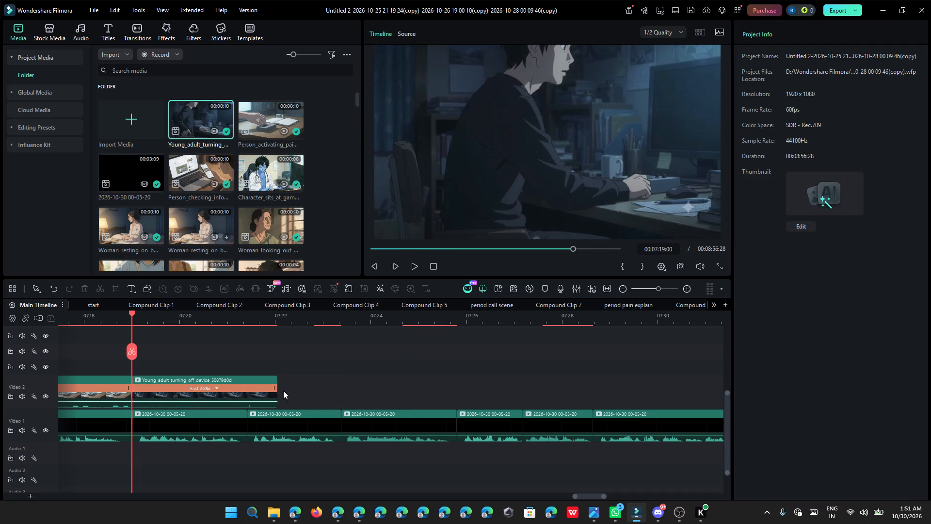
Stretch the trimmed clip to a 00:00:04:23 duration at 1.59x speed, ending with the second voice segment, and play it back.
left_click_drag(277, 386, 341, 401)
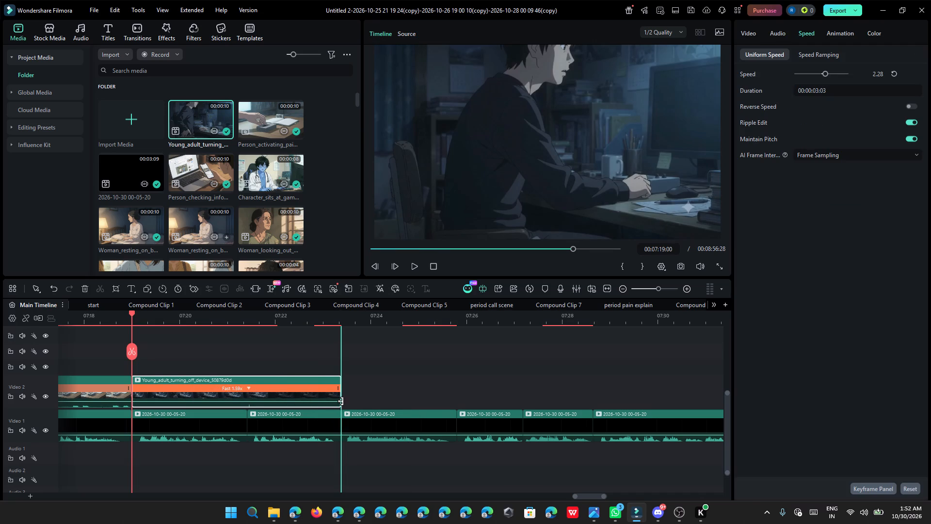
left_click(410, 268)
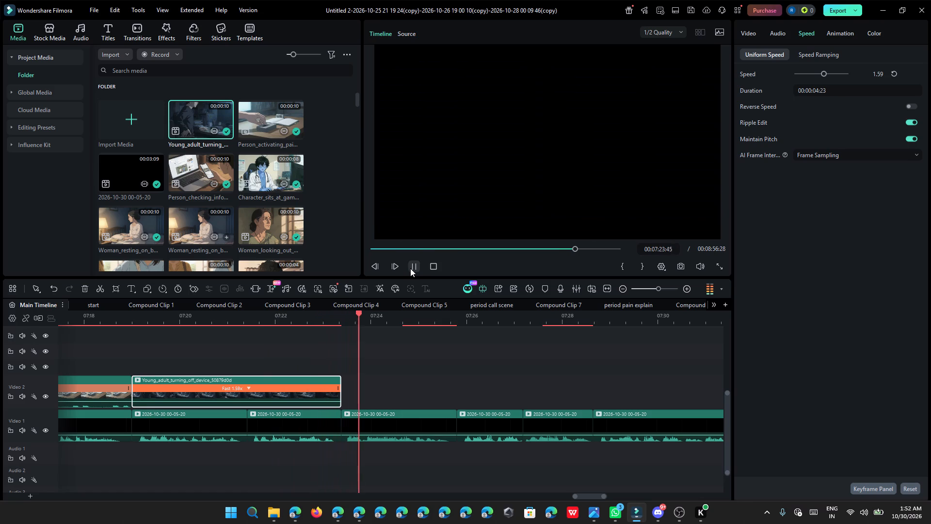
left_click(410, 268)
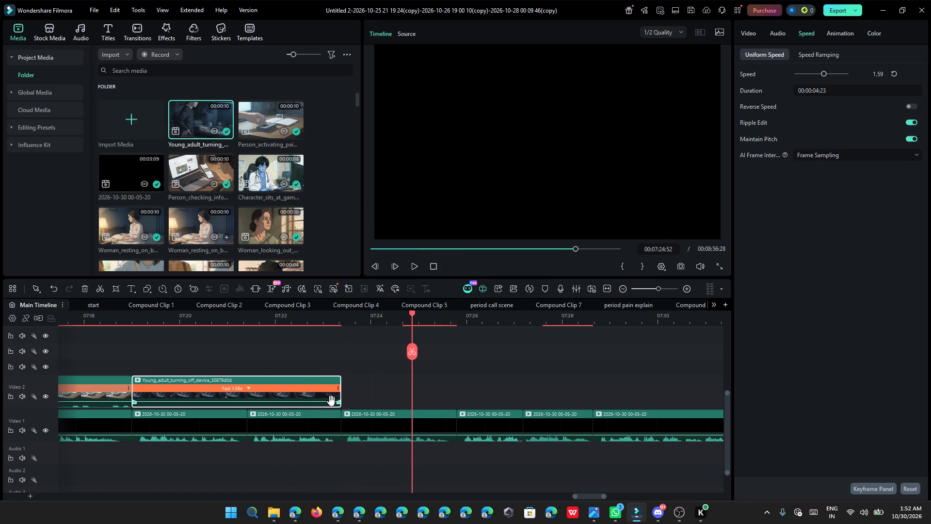
Stretch the trimmed clip to 00:00:06:48 at 1.02x, ending with the third voice segment, and review it by playing and scrubbing.
left_click_drag(321, 393, 406, 401)
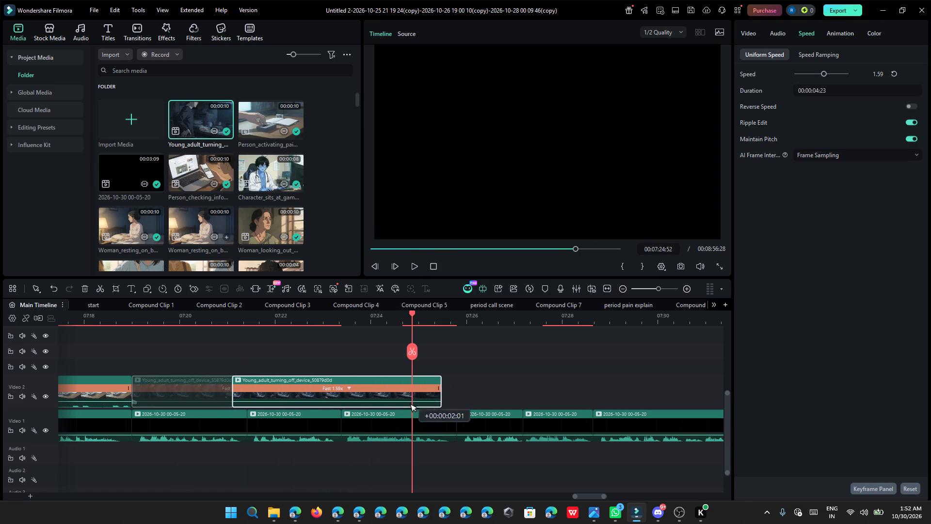
left_click_drag(406, 401, 322, 407)
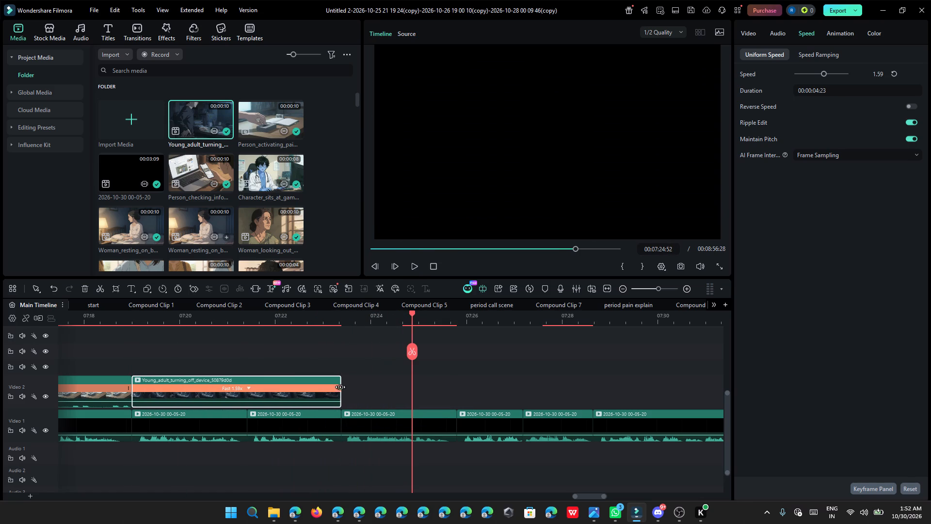
left_click_drag(338, 388, 452, 394)
left_click(259, 320)
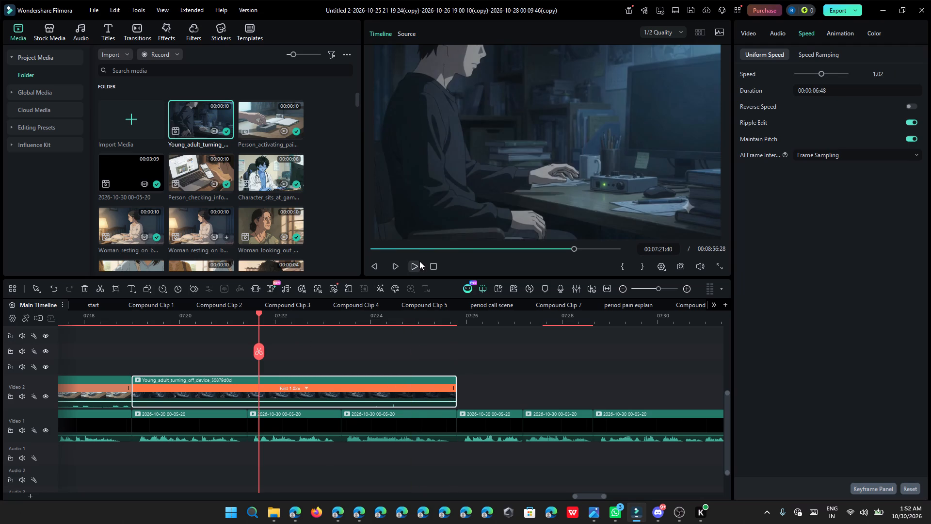
left_click(419, 261)
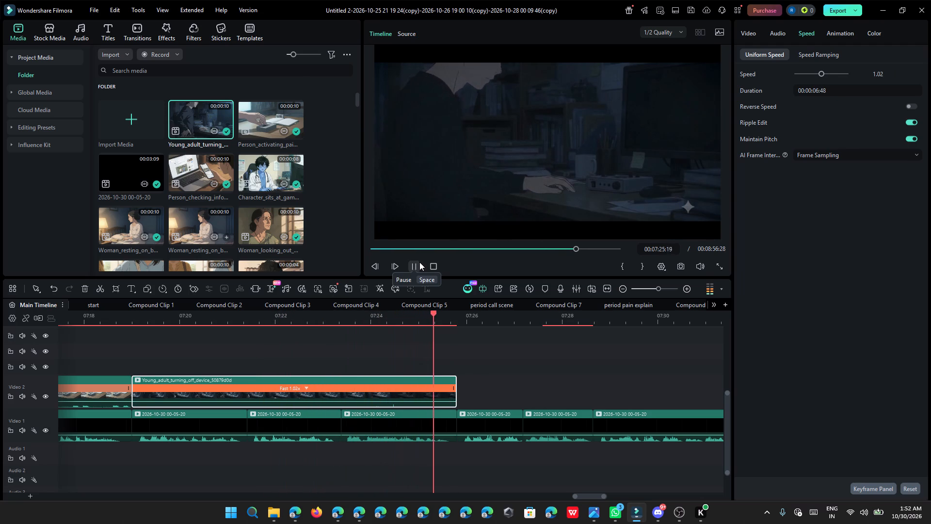
left_click(419, 262)
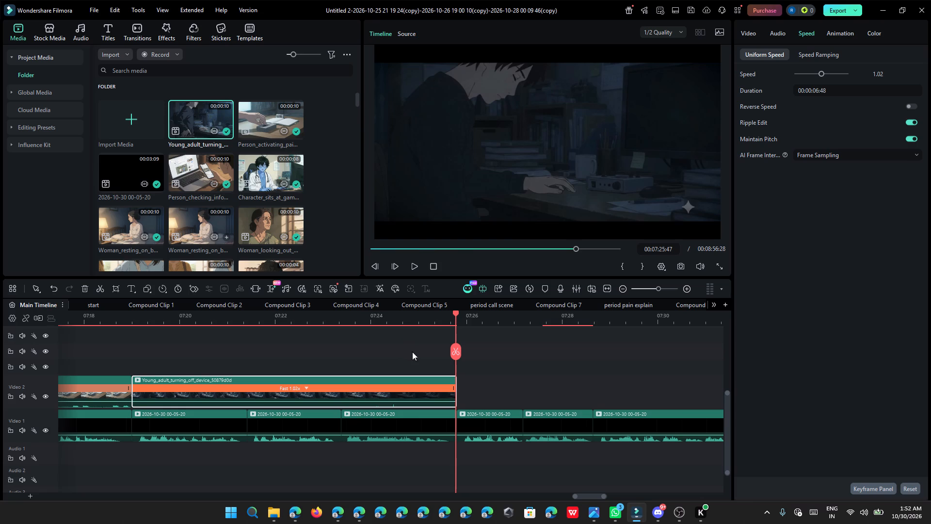
left_click(444, 320)
left_click_drag(444, 319, 393, 326)
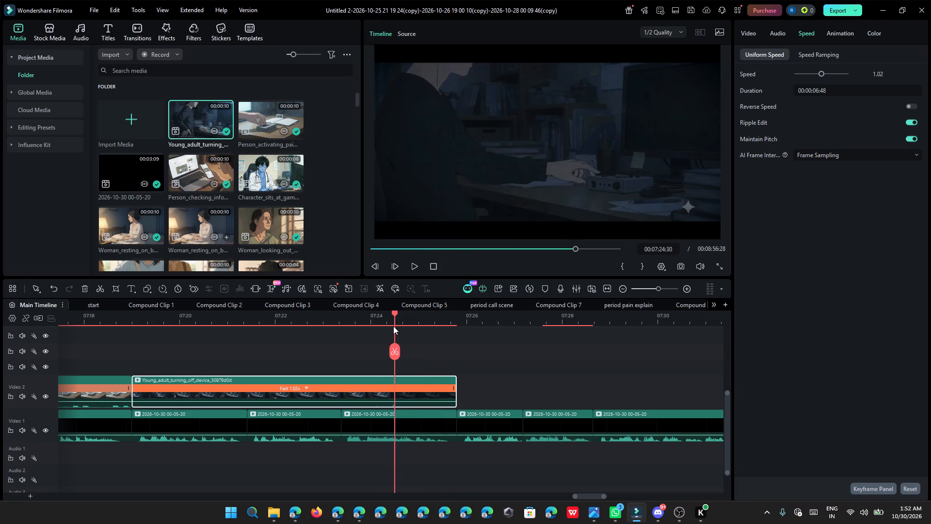
left_click_drag(393, 326, 192, 362)
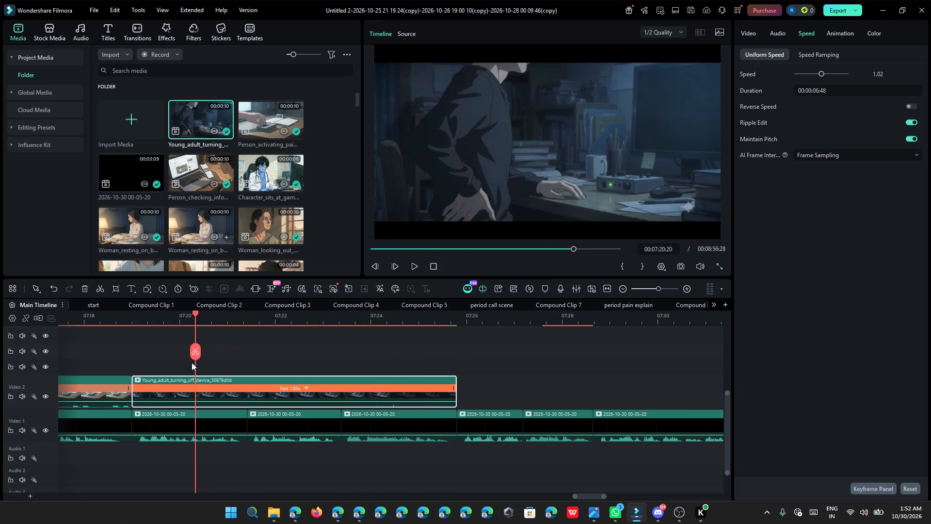
left_click_drag(192, 362, 209, 369)
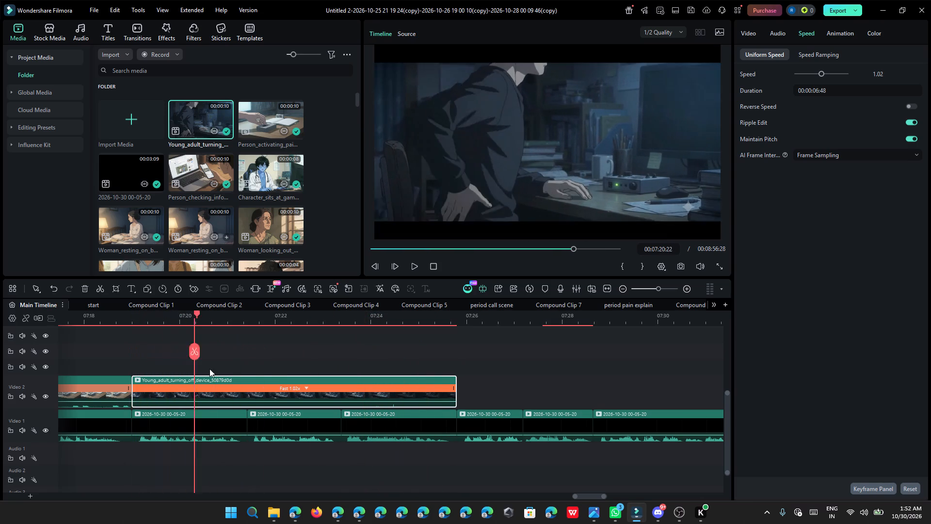
left_click_drag(209, 369, 275, 364)
Switch to the Downloads folder in File Explorer and play the gwr_video_mvp version of Young_adult_turning_off_device to check it, closing the player.
left_click(274, 517)
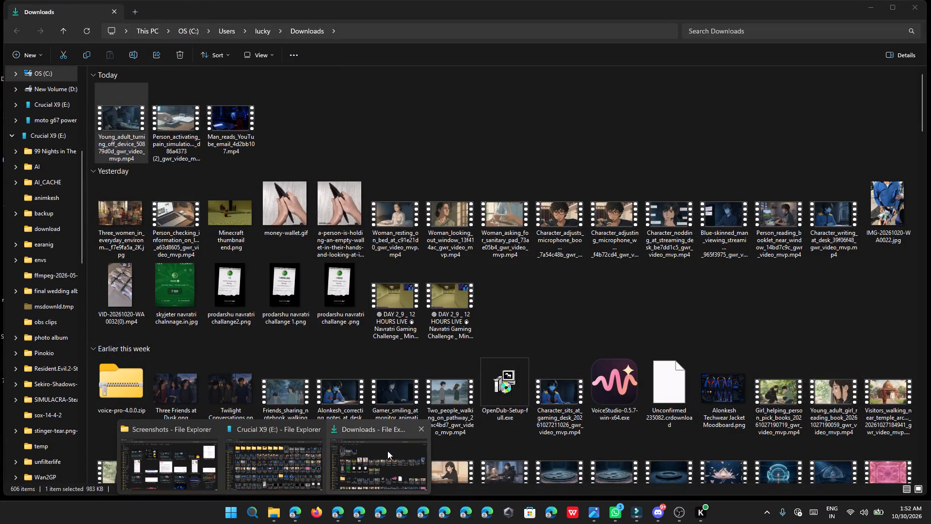
left_click(368, 465)
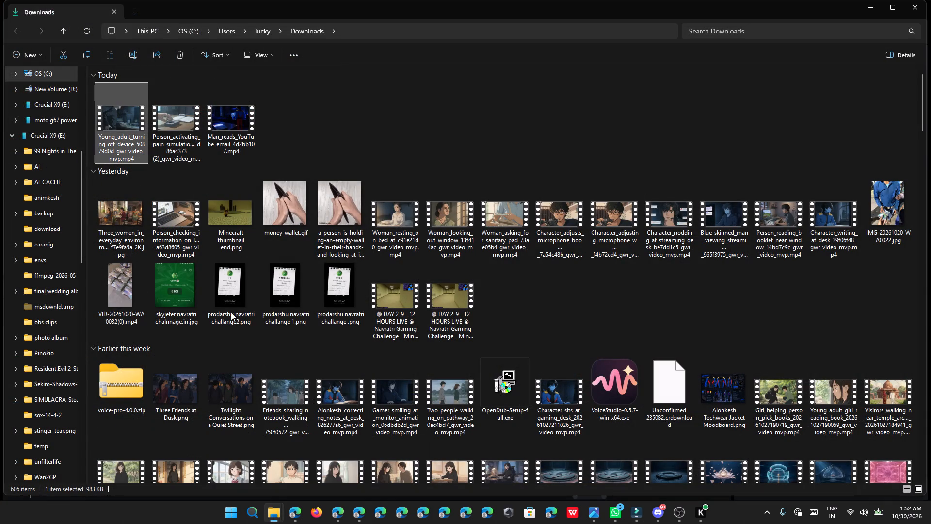
double_click(120, 153)
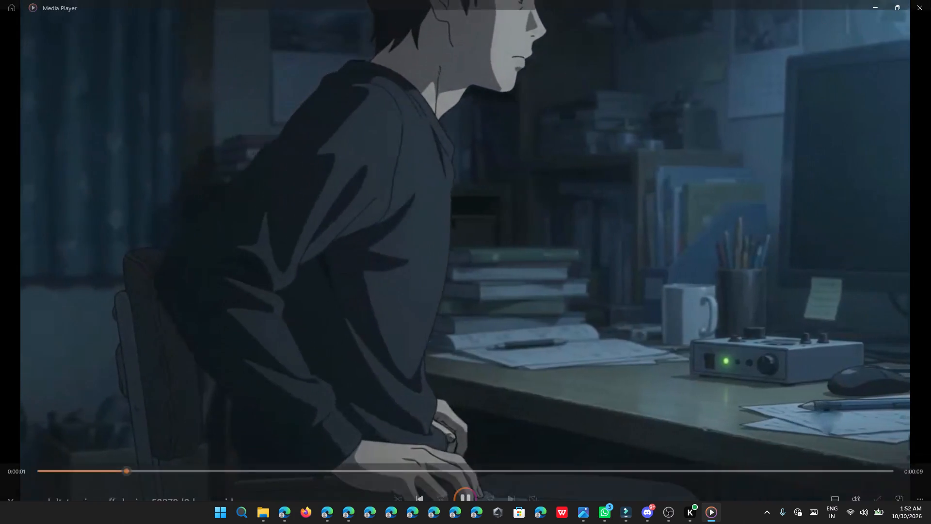
left_click(930, 0)
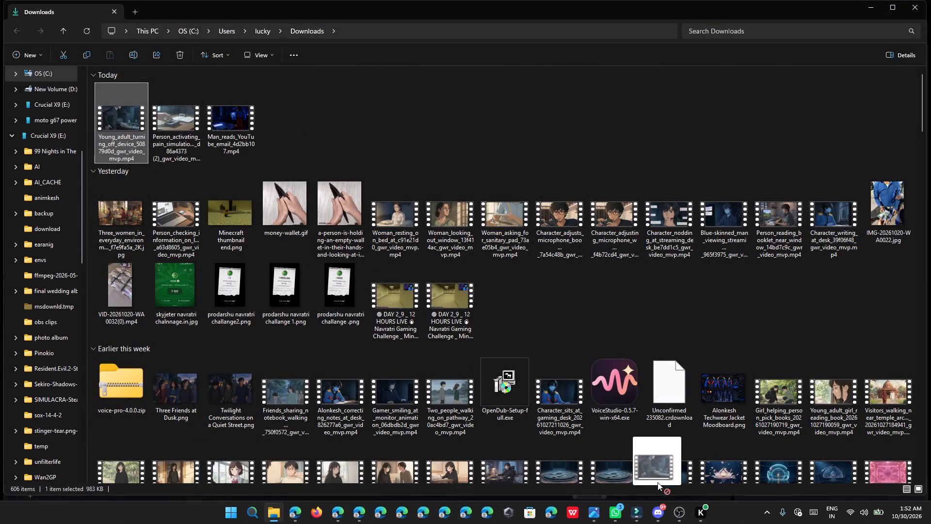
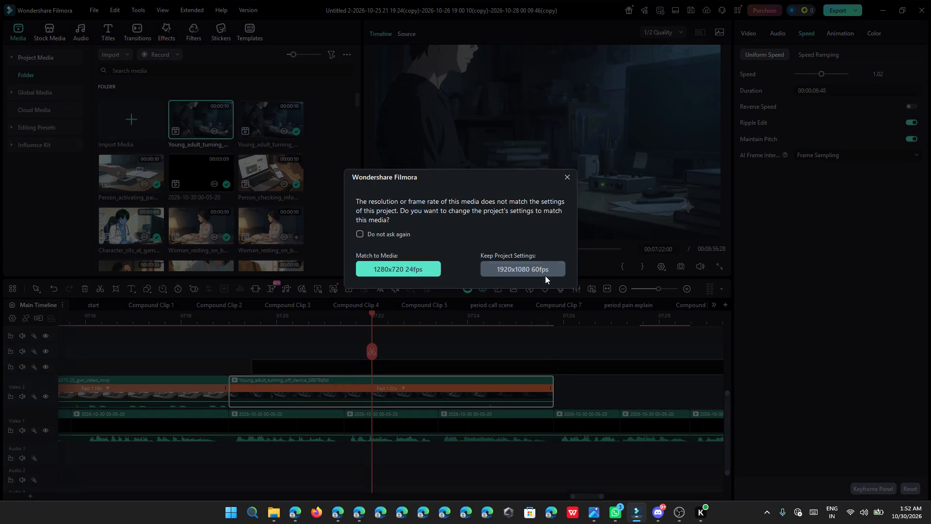
Add the gwr_video_mvp version of Young_adult_turning_off_device keeping 1920x1080 60fps, move the original up, and place it on Video 2 against the preceding clip.
left_click(545, 269)
left_click_drag(391, 367, 383, 366)
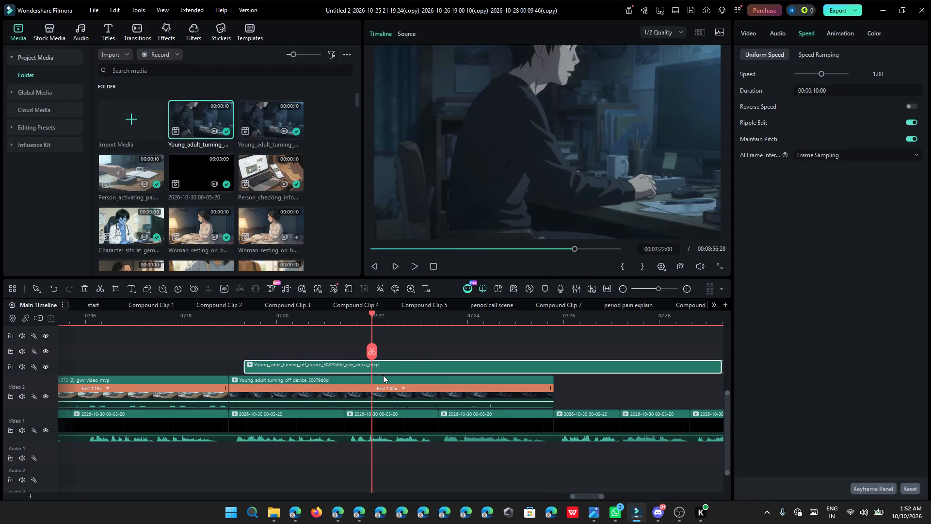
left_click_drag(389, 394, 397, 329)
left_click_drag(399, 370, 398, 382)
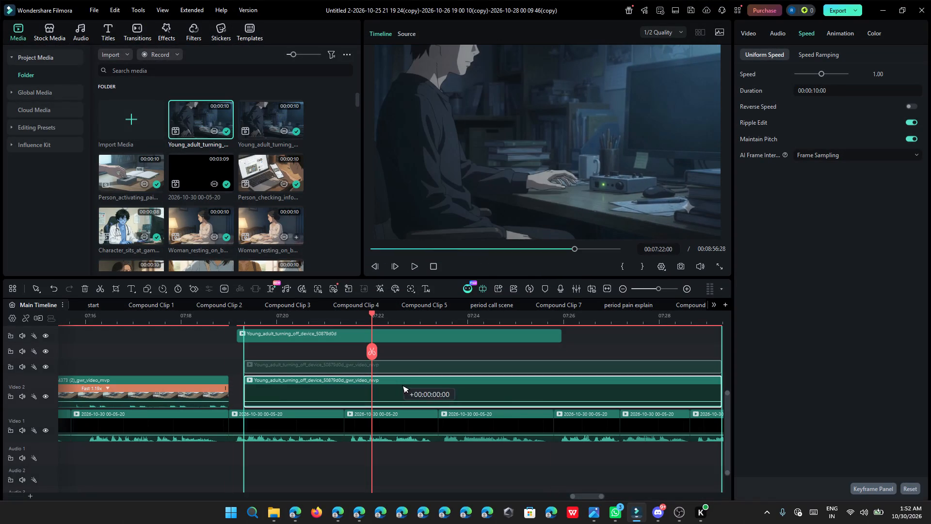
left_click_drag(398, 382, 382, 384)
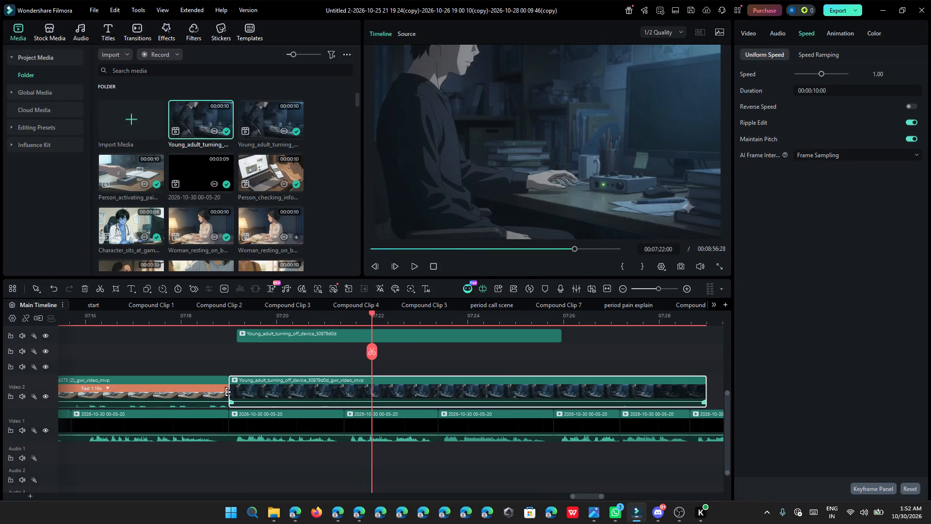
Trim the start of the gwr_video_mvp clip to a 00:00:09:44 duration and close the gap before it.
left_click_drag(232, 393, 282, 401)
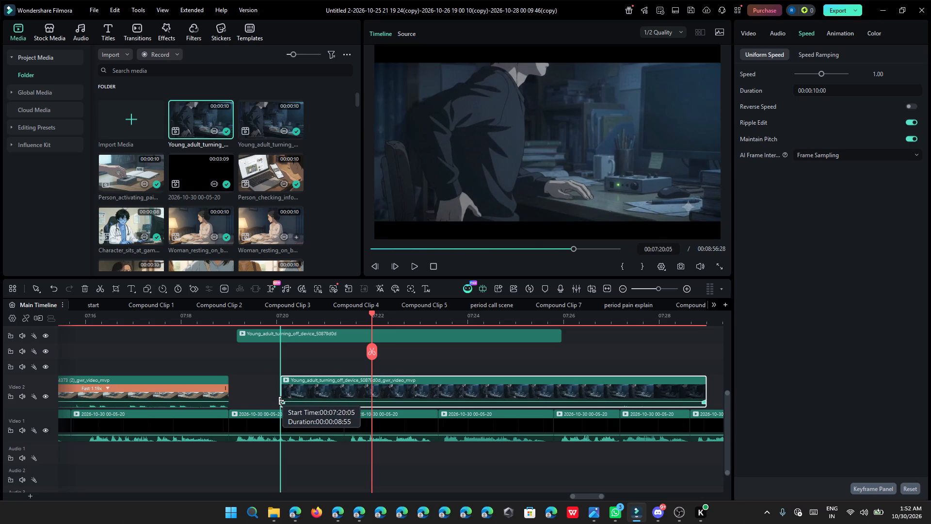
left_click_drag(282, 401, 245, 402)
left_click(239, 387)
left_click(233, 381)
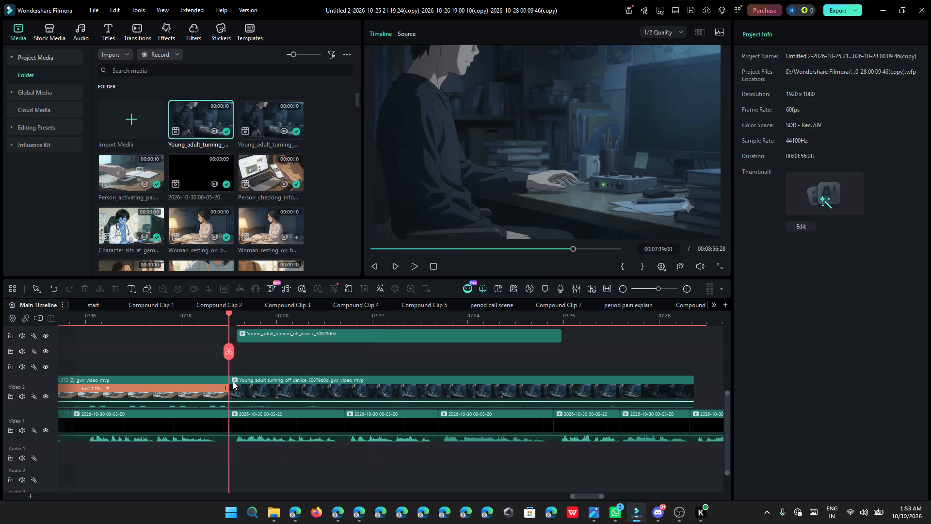
Compress the gwr_video_mvp clip to 00:00:06:48 at 1.43x speed, ending with the third voice segment, and play it back.
left_click(559, 397)
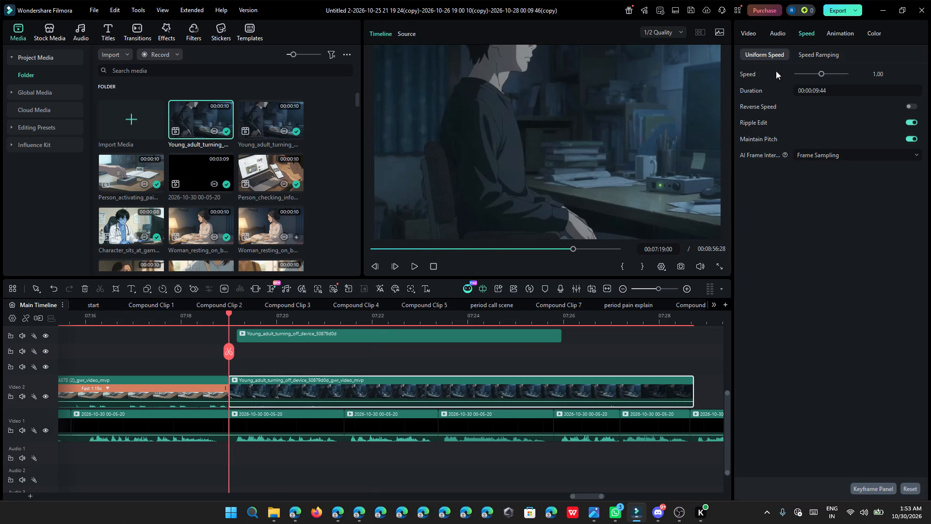
left_click(839, 93)
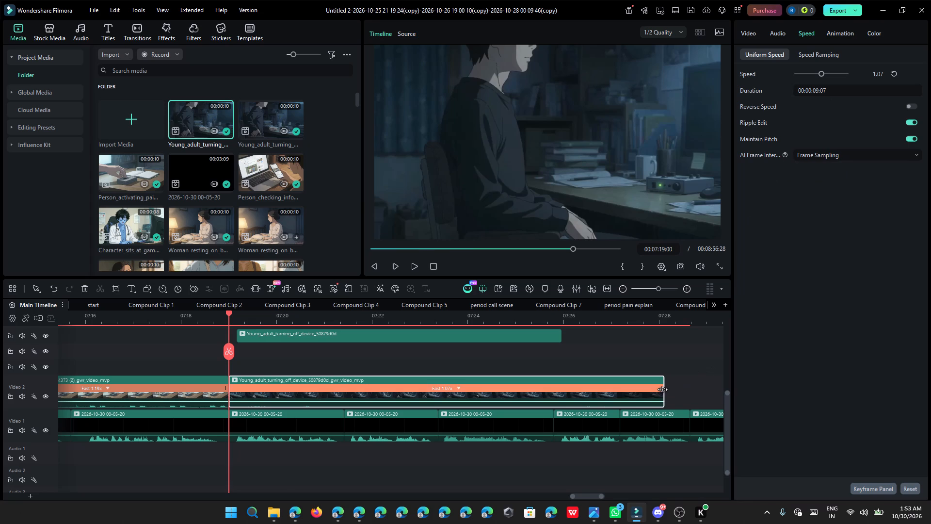
left_click_drag(663, 390, 548, 418)
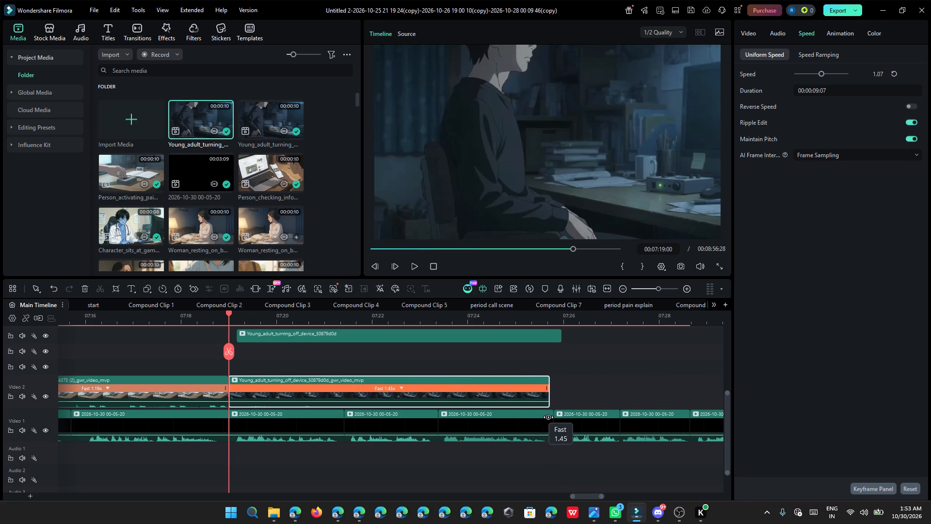
left_click_drag(548, 418, 550, 418)
left_click(414, 262)
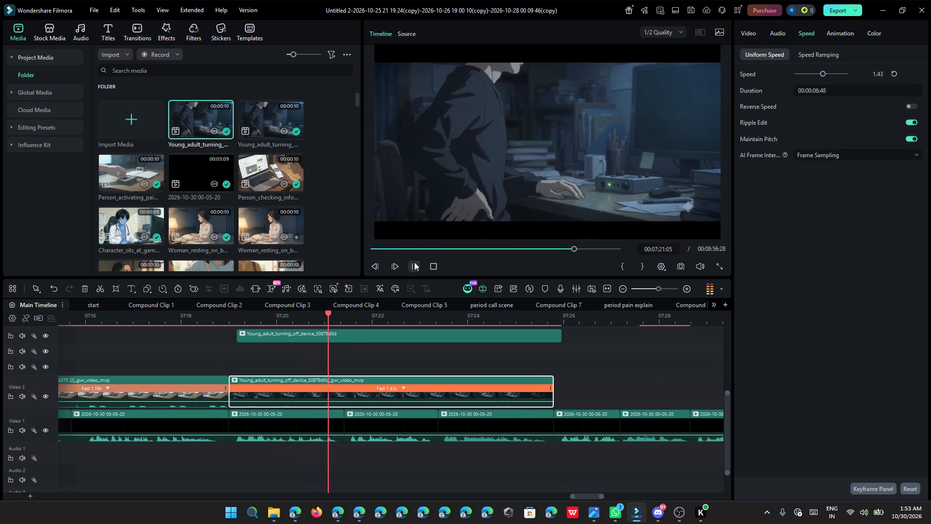
left_click(235, 317)
scroll(234, 317, "up", 4, "ctrl")
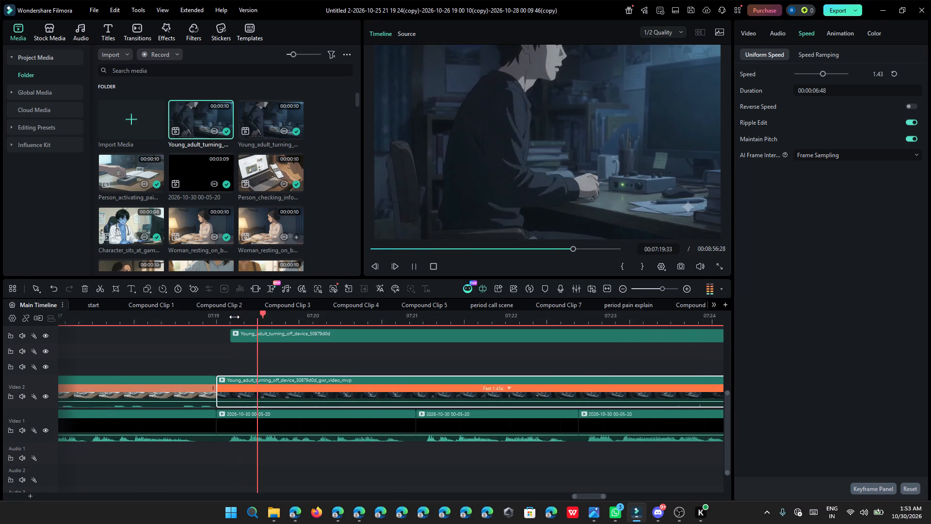
scroll(234, 317, "up", 2, "ctrl")
left_click(163, 317)
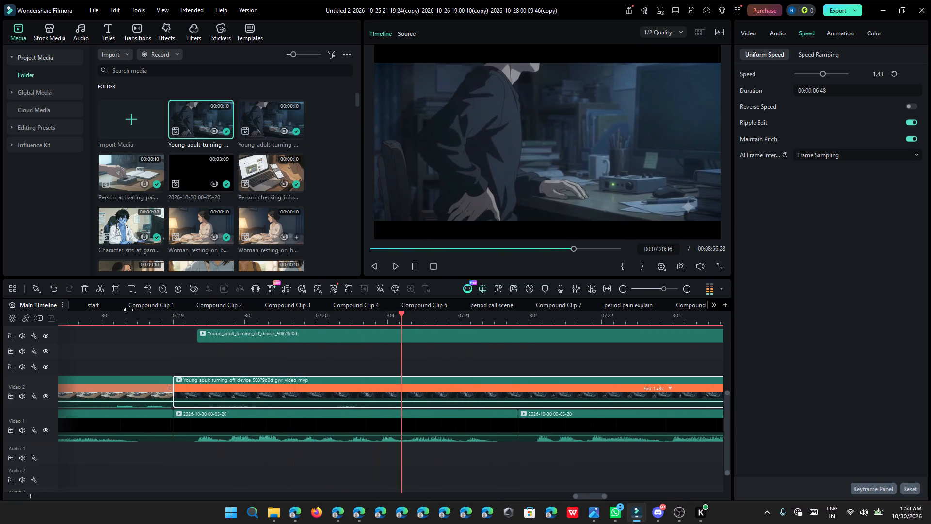
Delete the original Young_adult_turning_off_device clip from the upper track.
left_click(212, 340)
left_click(87, 288)
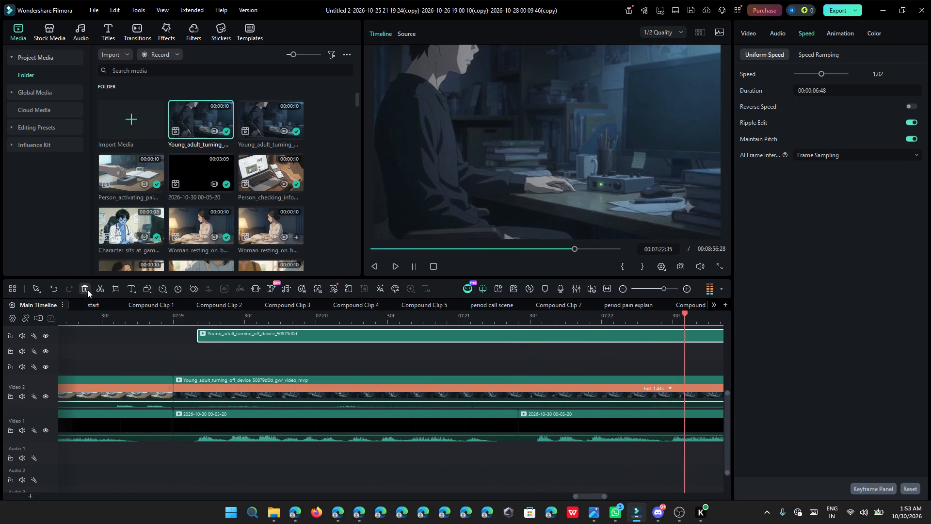
Play the gwr_video_mvp clip from its start, trim its beginning to a 00:00:05:35 duration and close the gap.
left_click(174, 321)
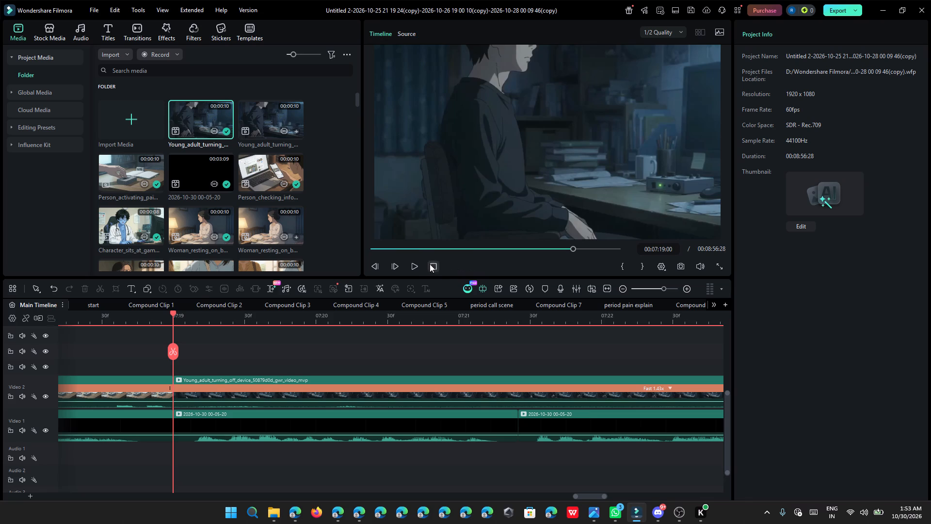
left_click(417, 264)
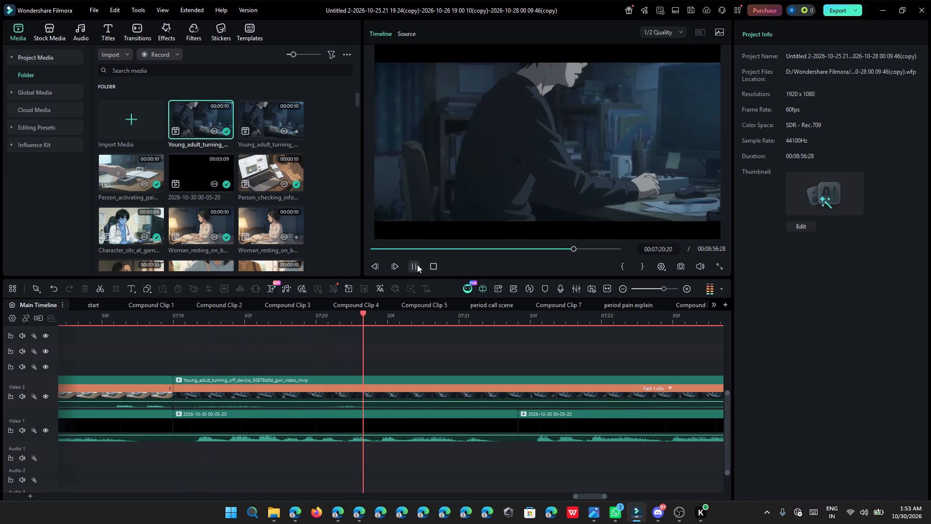
left_click(417, 264)
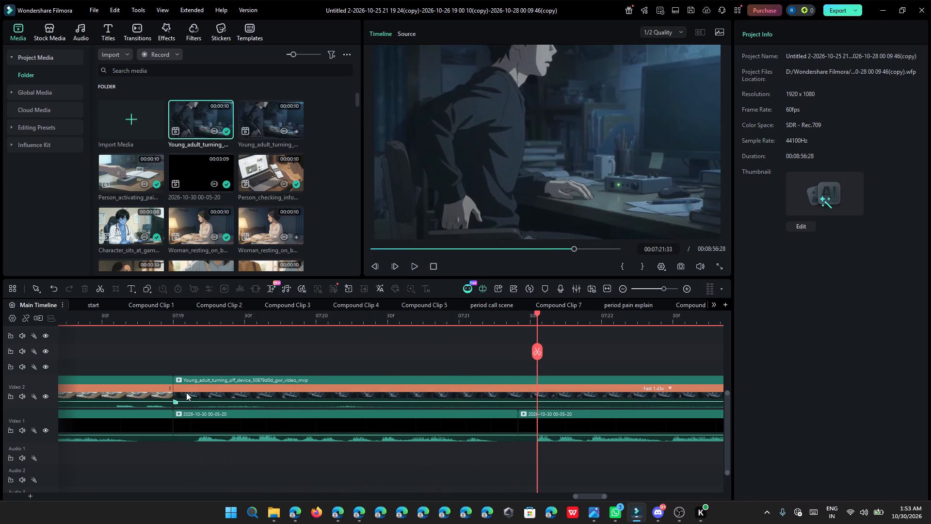
left_click_drag(174, 395, 259, 410)
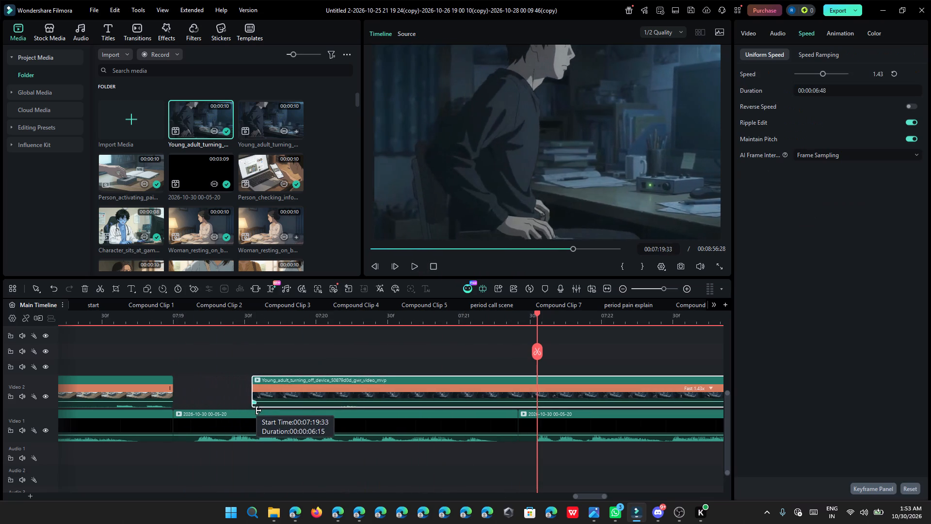
left_click_drag(259, 410, 348, 411)
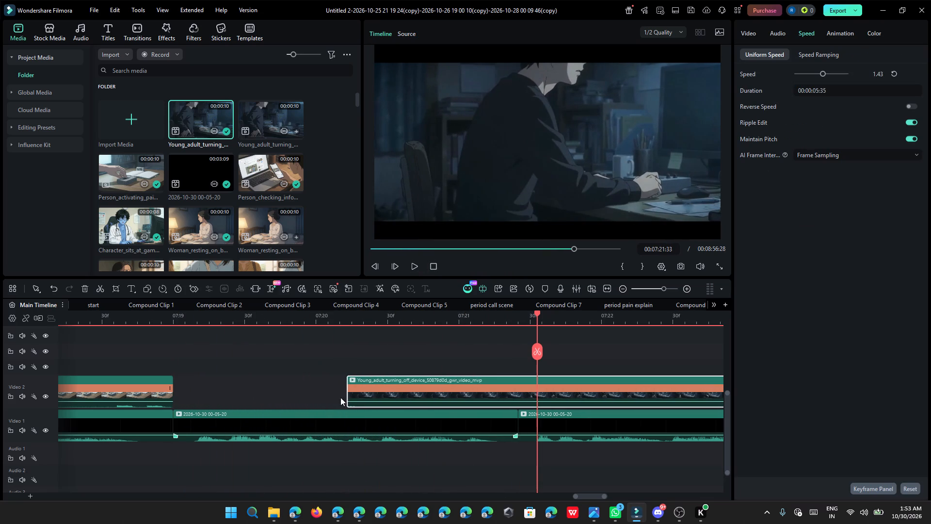
left_click(337, 384)
left_click(341, 382)
Stretch the trimmed clip to 00:00:06:48 at 1.18x speed, ending with the third voice segment, and play it back.
scroll(440, 378, "down", 2, "ctrl")
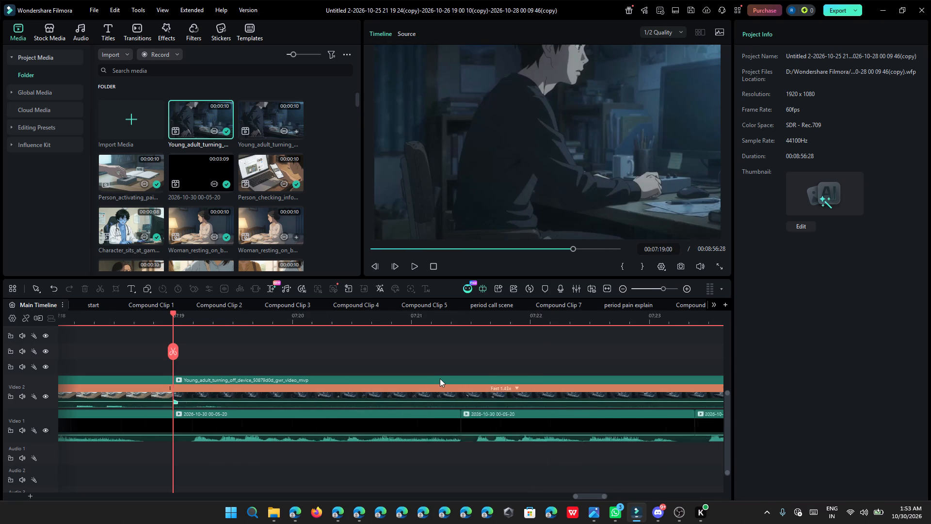
scroll(440, 378, "down", 5, "ctrl")
left_click_drag(439, 391, 498, 396)
left_click(419, 264)
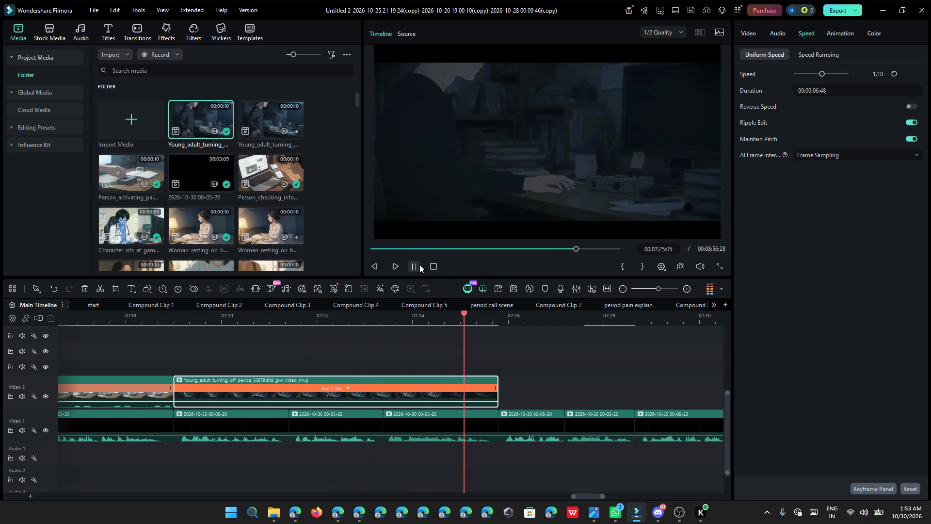
left_click(419, 264)
Trim the start of the gwr_video_mvp clip to a 00:00:06:22 duration and close the gap before it.
scroll(368, 362, "up", 4)
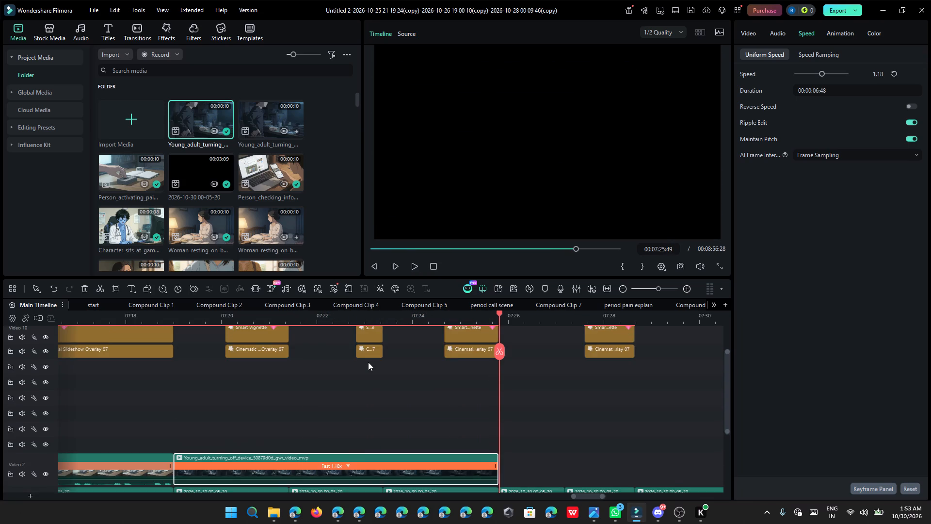
scroll(368, 362, "down", 3)
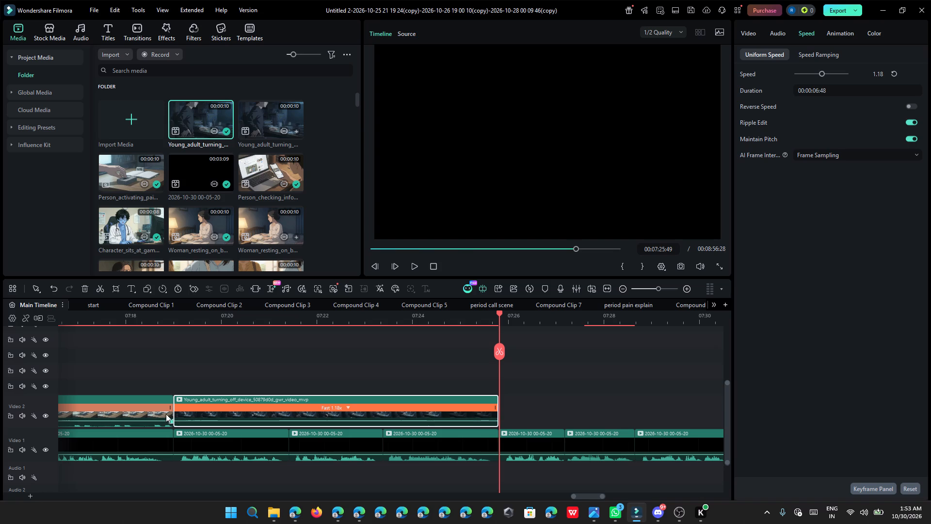
left_click_drag(175, 414, 180, 414)
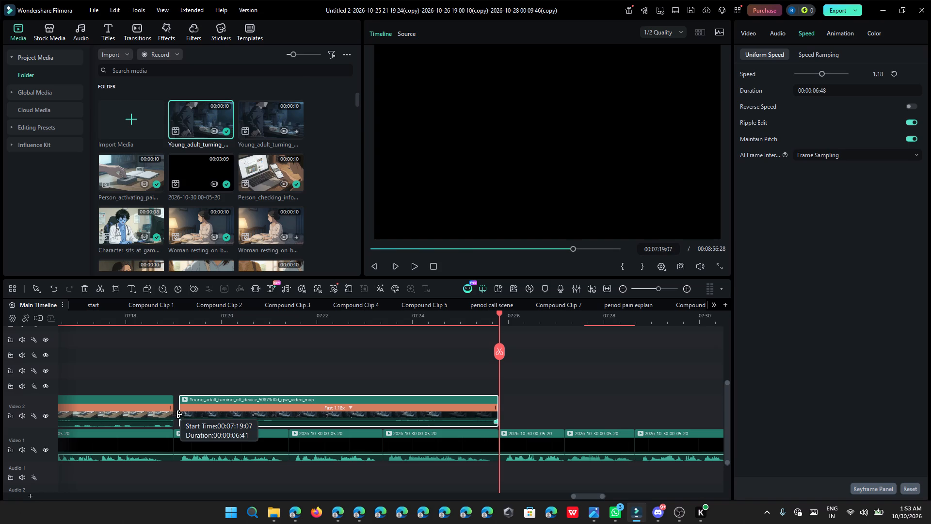
left_click_drag(180, 414, 195, 419)
left_click(185, 410)
left_click(190, 400)
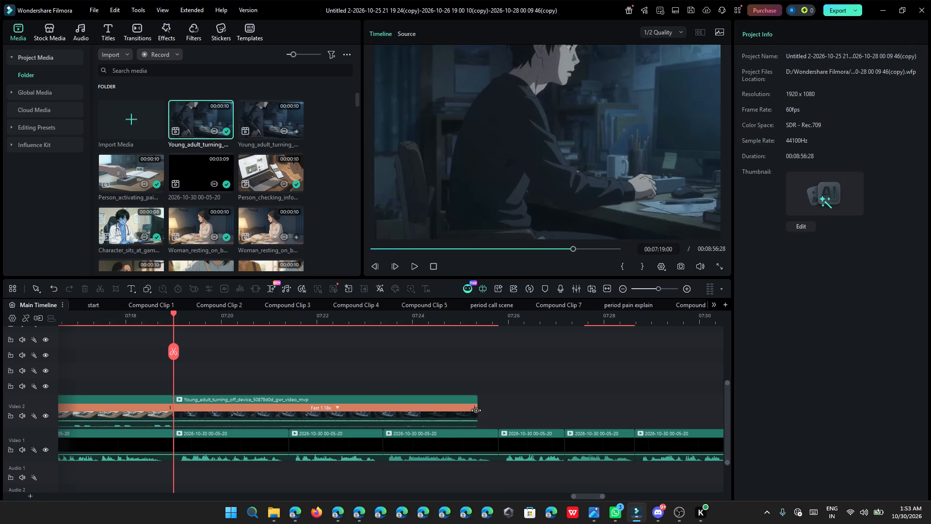
Stretch the clip to 00:00:06:48 at 1.10x speed, play it back, and stay on the Main Timeline.
left_click_drag(476, 405, 500, 410)
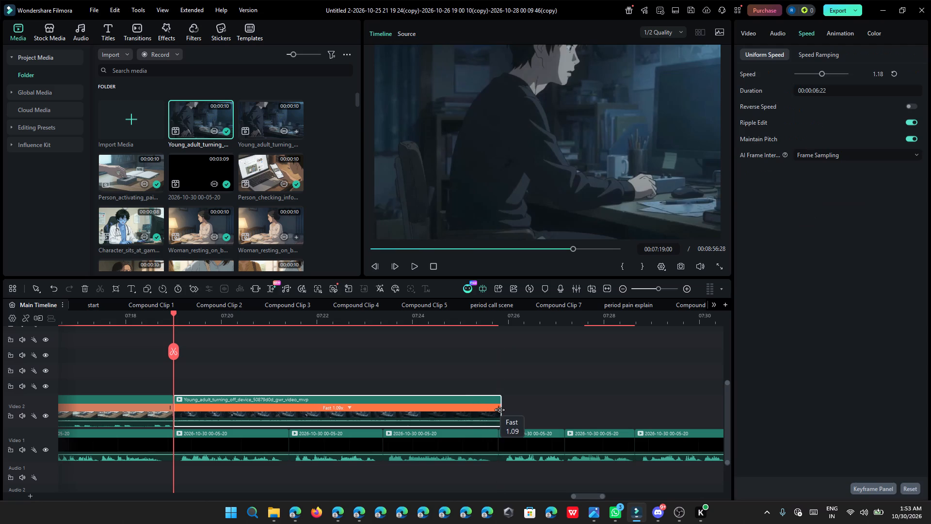
left_click_drag(500, 410, 496, 410)
left_click(415, 269)
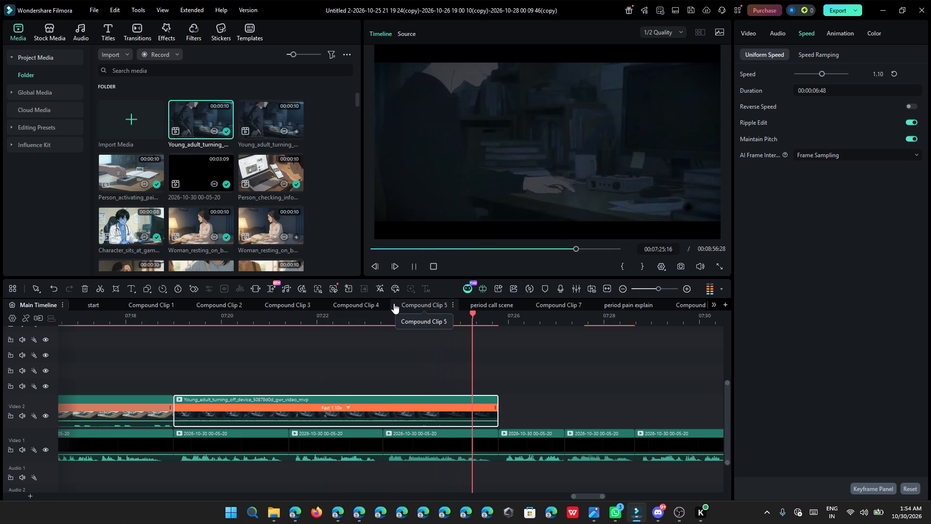
left_click_drag(394, 303, 465, 260)
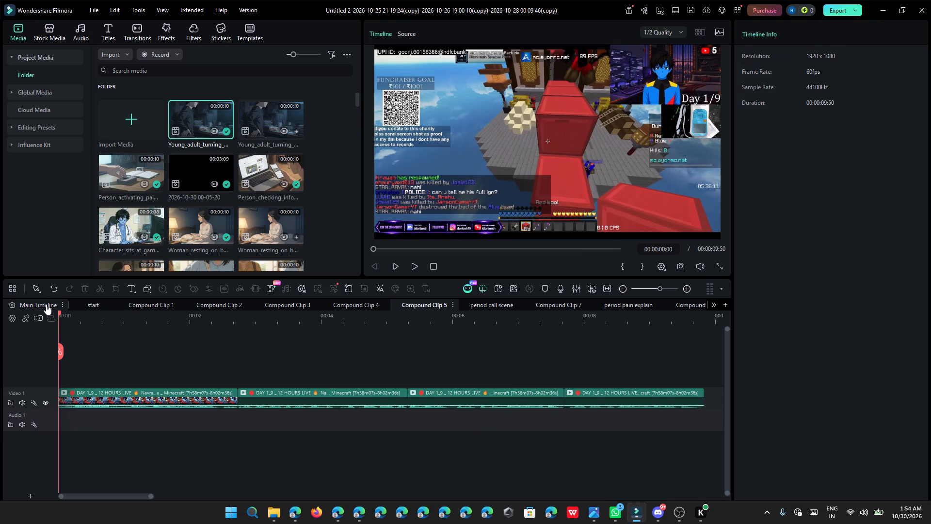
left_click(46, 304)
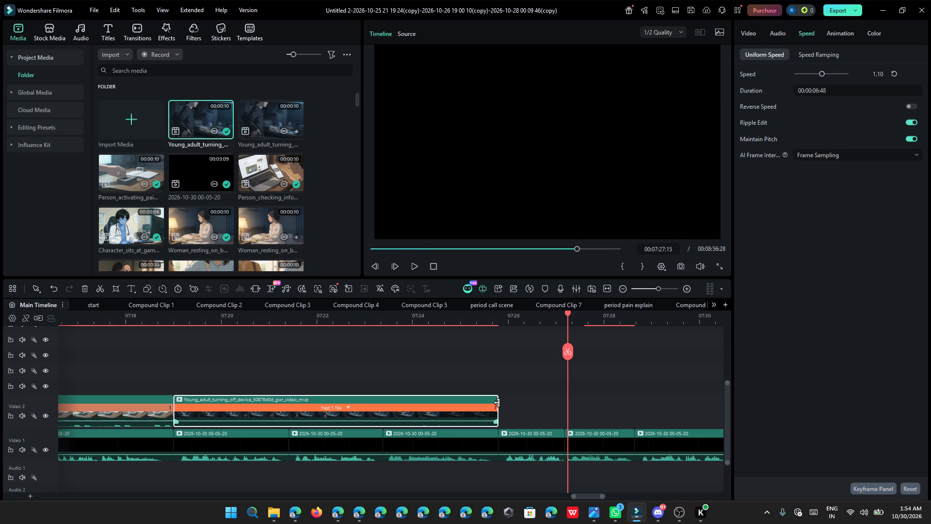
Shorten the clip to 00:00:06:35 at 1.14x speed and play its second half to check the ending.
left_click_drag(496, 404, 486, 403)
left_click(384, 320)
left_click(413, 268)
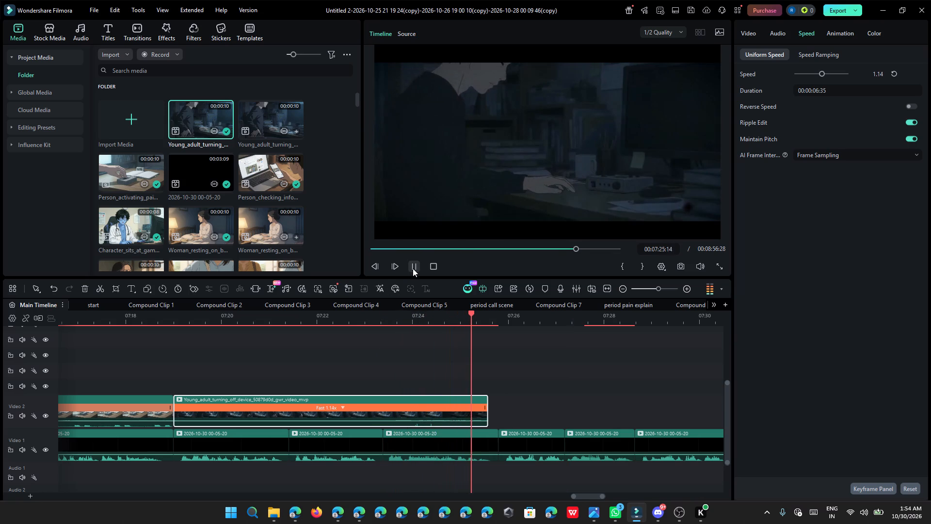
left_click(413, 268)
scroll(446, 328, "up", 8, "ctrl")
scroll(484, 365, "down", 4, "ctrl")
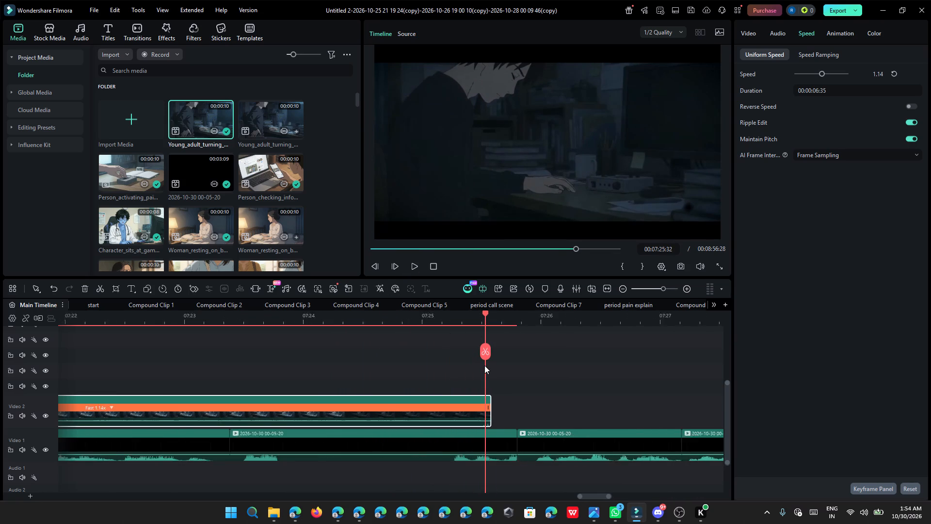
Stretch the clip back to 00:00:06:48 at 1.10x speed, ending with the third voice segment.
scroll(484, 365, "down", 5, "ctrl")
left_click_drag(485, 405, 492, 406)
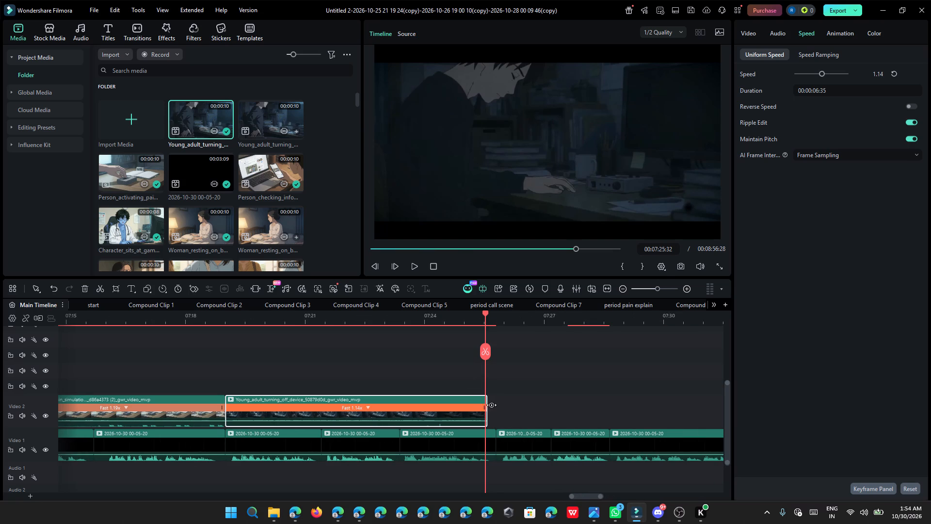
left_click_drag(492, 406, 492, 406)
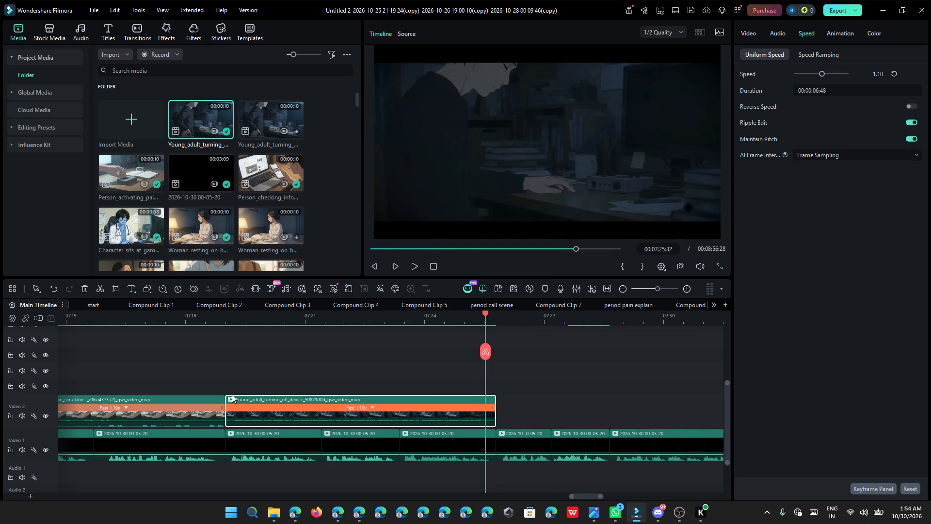
Trim about half a second off the start of the gwr_video_mvp clip, close the gap, and play it back.
left_click_drag(227, 417, 233, 420)
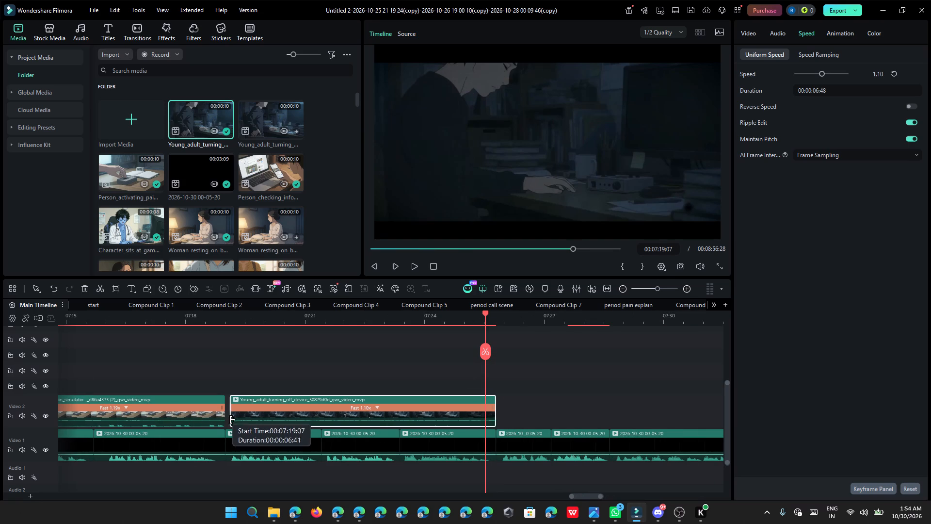
left_click_drag(233, 420, 257, 429)
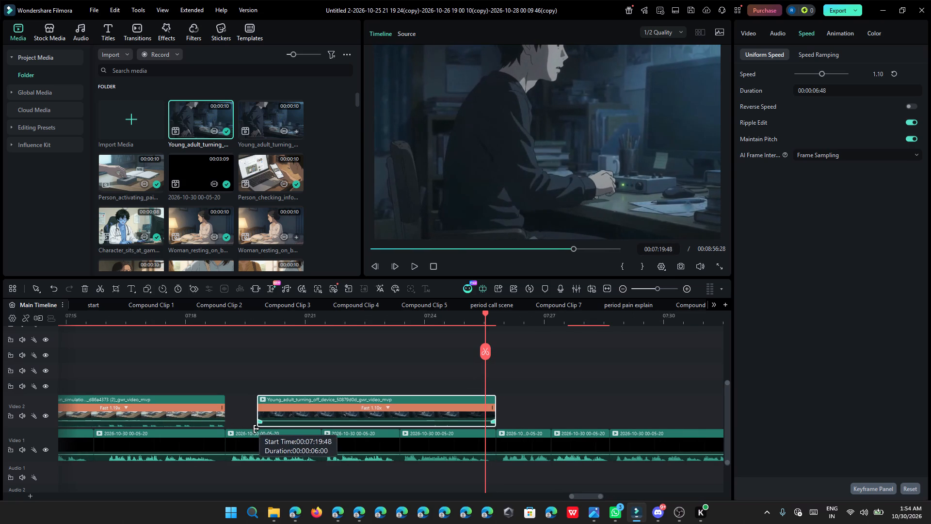
left_click_drag(257, 429, 248, 425)
left_click(242, 413)
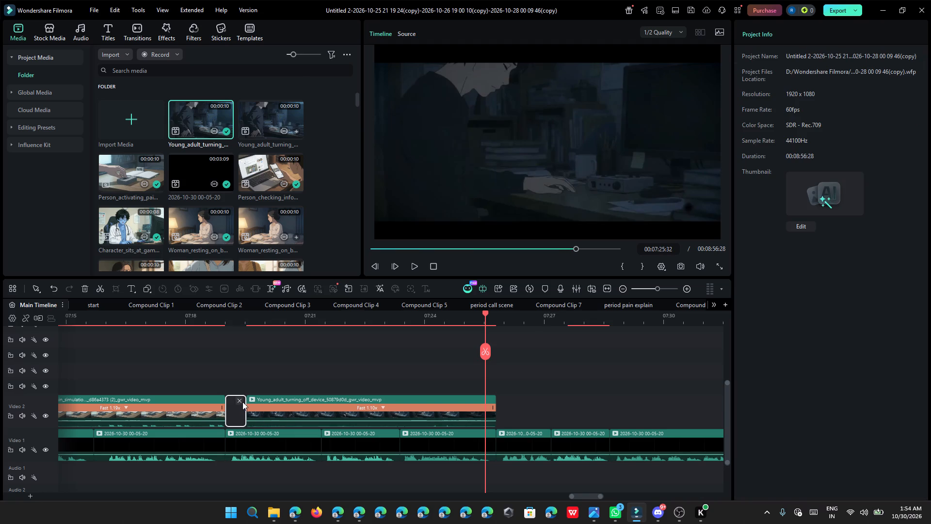
left_click(241, 398)
left_click(411, 268)
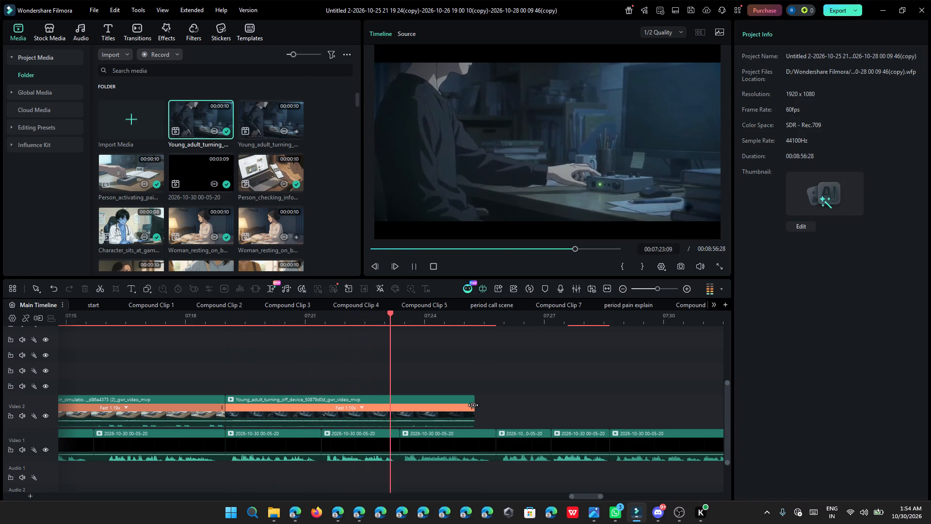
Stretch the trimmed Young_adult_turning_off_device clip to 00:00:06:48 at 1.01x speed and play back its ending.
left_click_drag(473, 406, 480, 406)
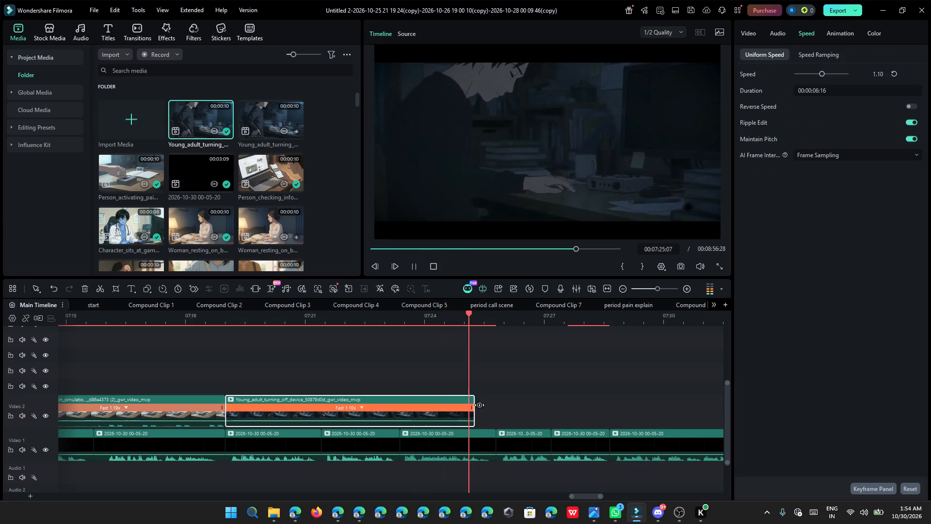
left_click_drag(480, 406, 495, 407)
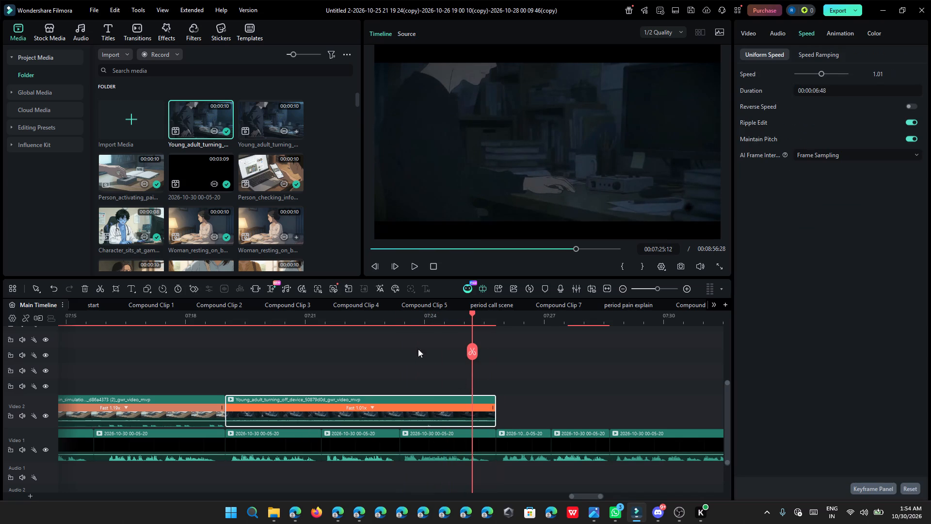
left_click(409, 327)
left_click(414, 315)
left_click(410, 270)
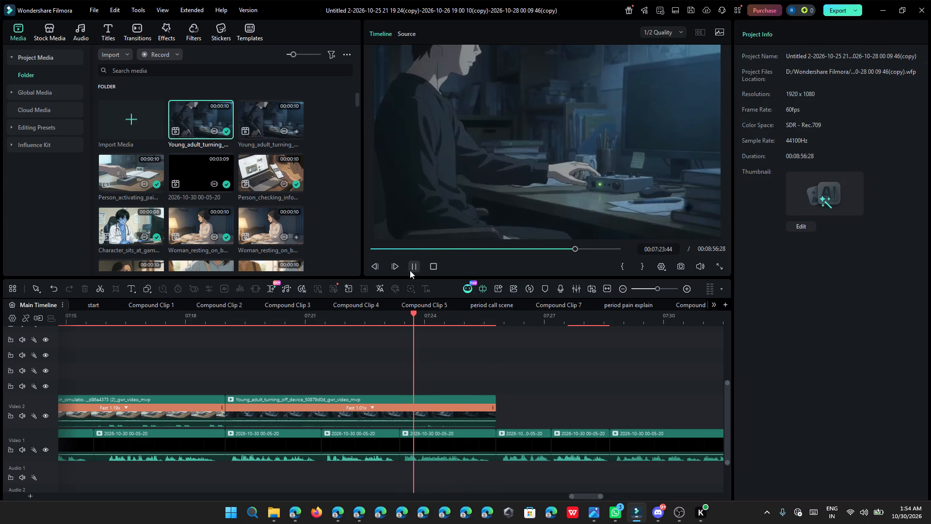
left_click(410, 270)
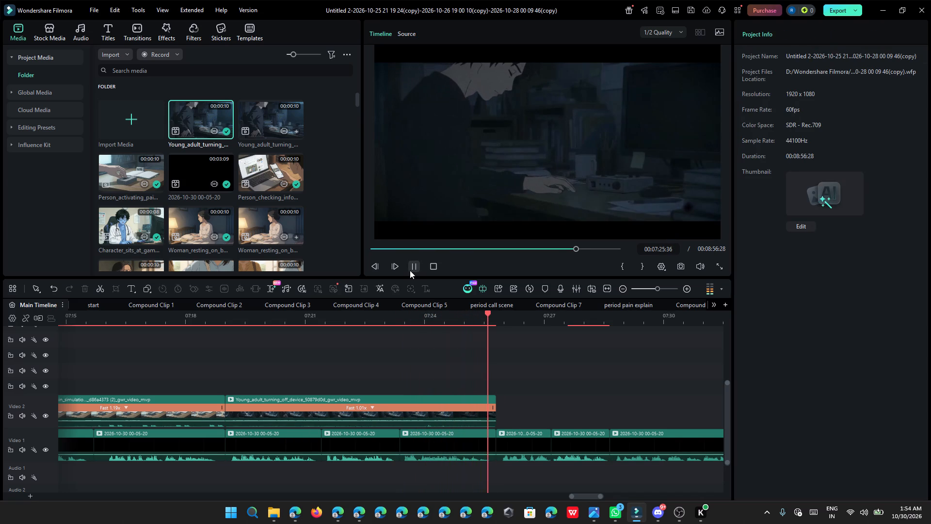
Undo the stretch, the gap closing and the start trim on the Young_adult_turning_off_device clip.
double_click(60, 285)
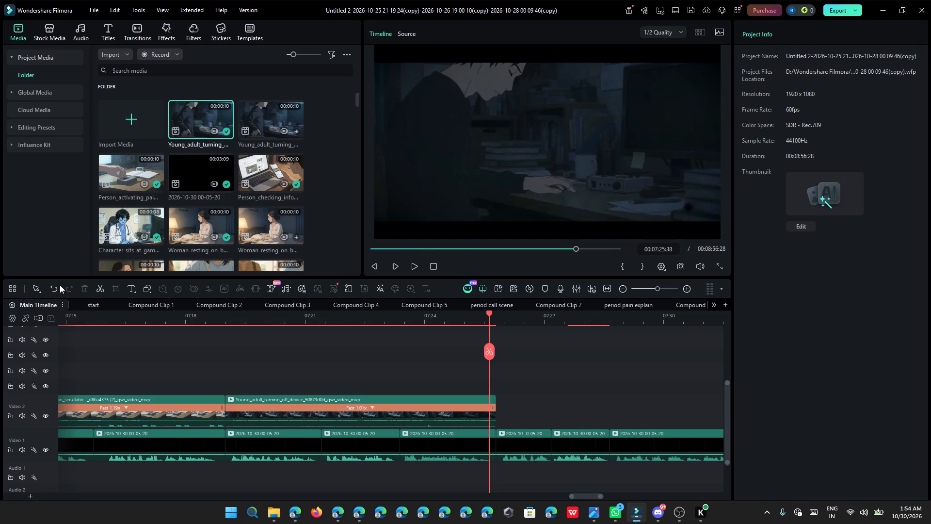
left_click(55, 285)
left_click(54, 285)
left_click(54, 285)
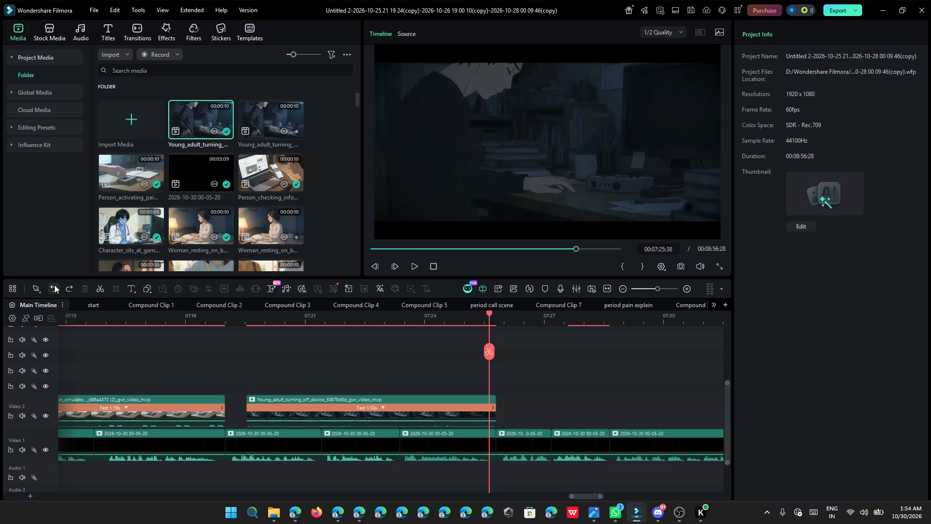
Shorten the second voice segment under the clip to 00:00:01:50, trim the third segment's start slightly, and close the gap.
scroll(367, 444, "up", 3, "ctrl")
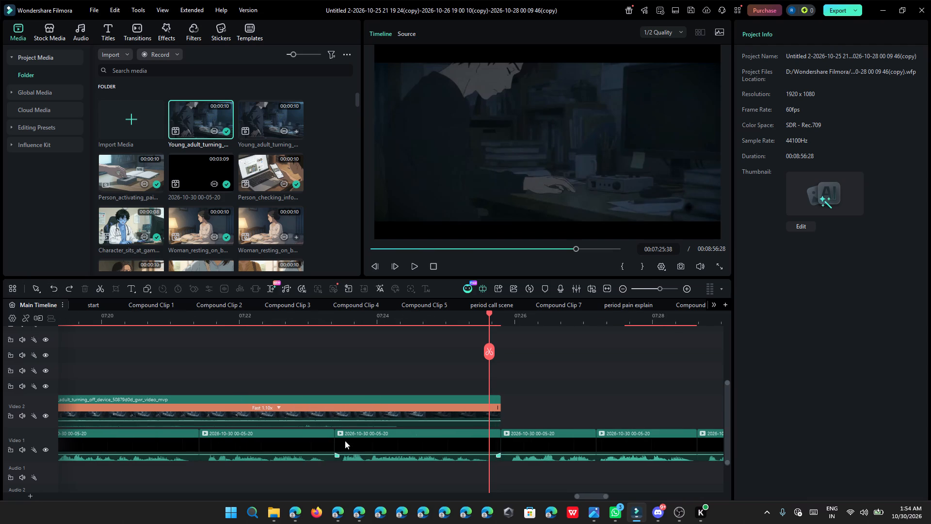
left_click_drag(333, 438, 324, 436)
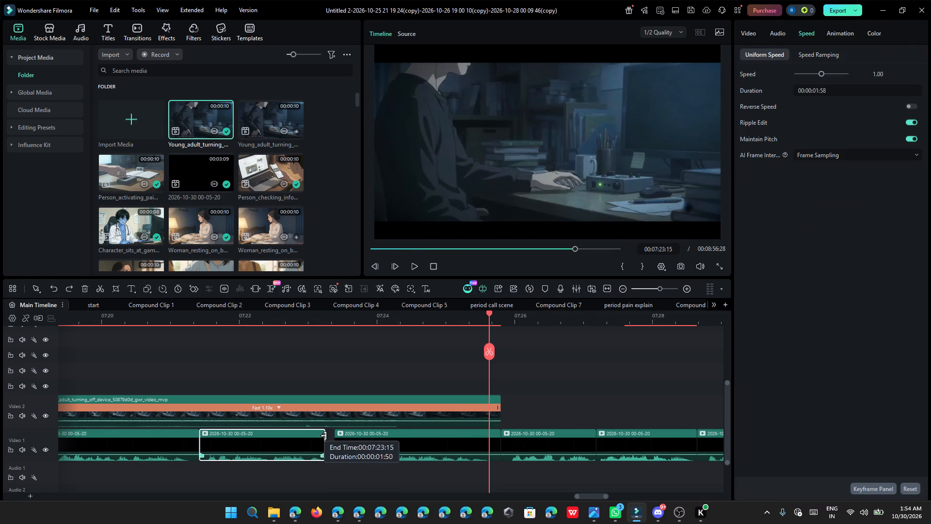
left_click_drag(324, 436, 324, 435)
left_click_drag(335, 438, 339, 439)
left_click(333, 438)
left_click(333, 435)
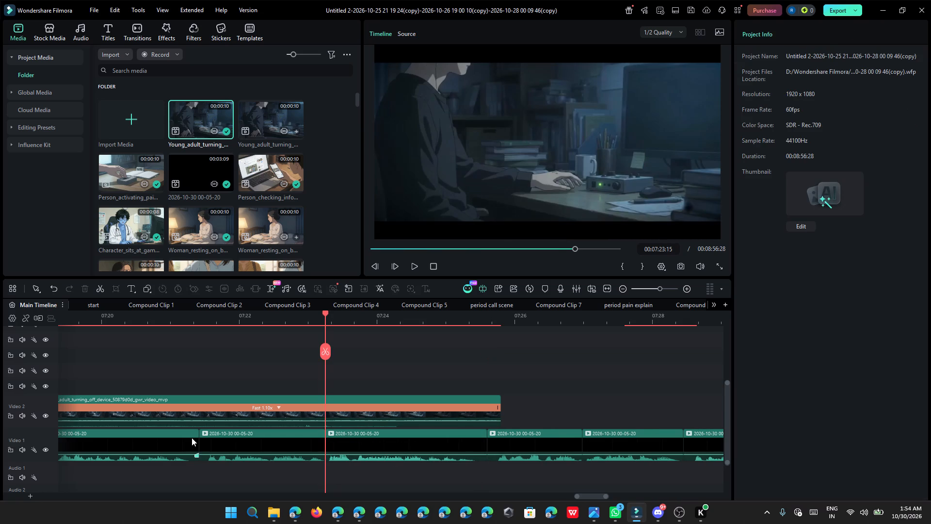
Trim the pause between the first and second voice segments under the clip, close the gap, and play the section back.
left_click_drag(197, 441, 191, 438)
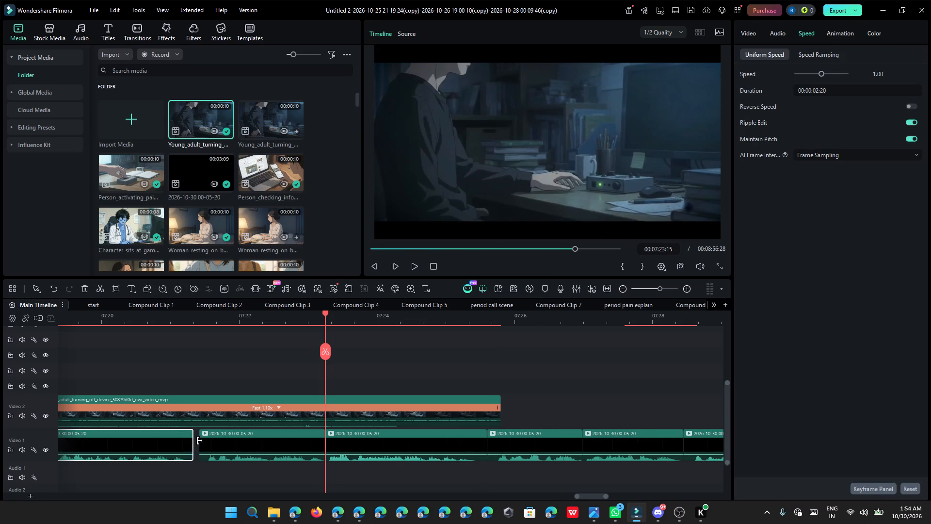
left_click_drag(200, 441, 208, 442)
left_click(202, 438)
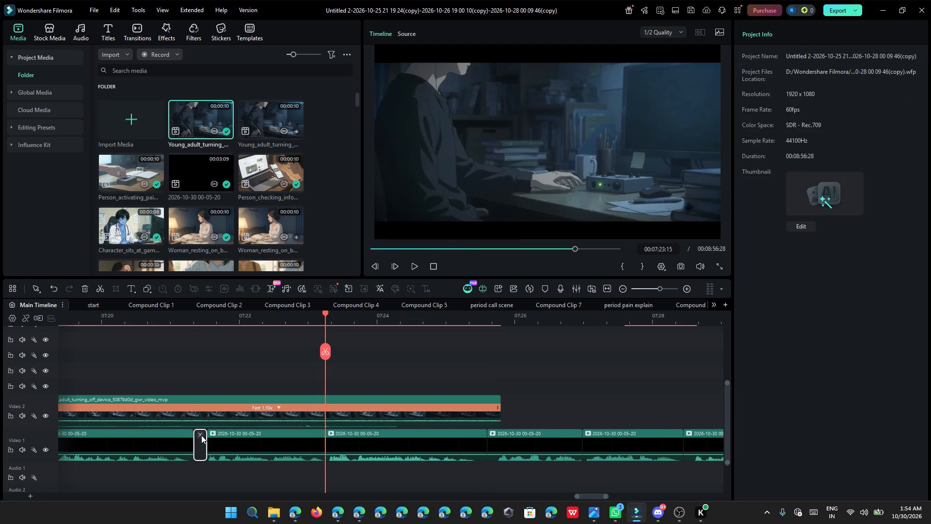
left_click(201, 433)
scroll(201, 433, "down", 4, "ctrl")
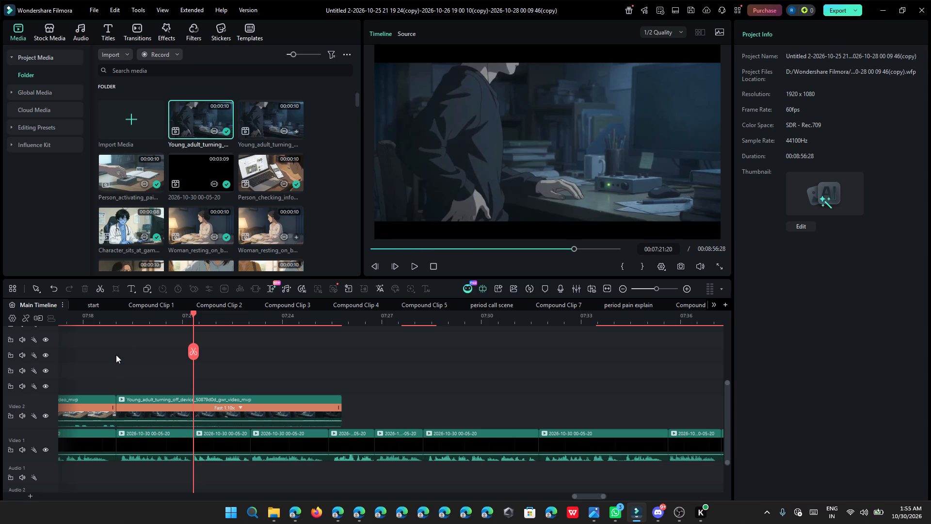
left_click(122, 322)
left_click(409, 264)
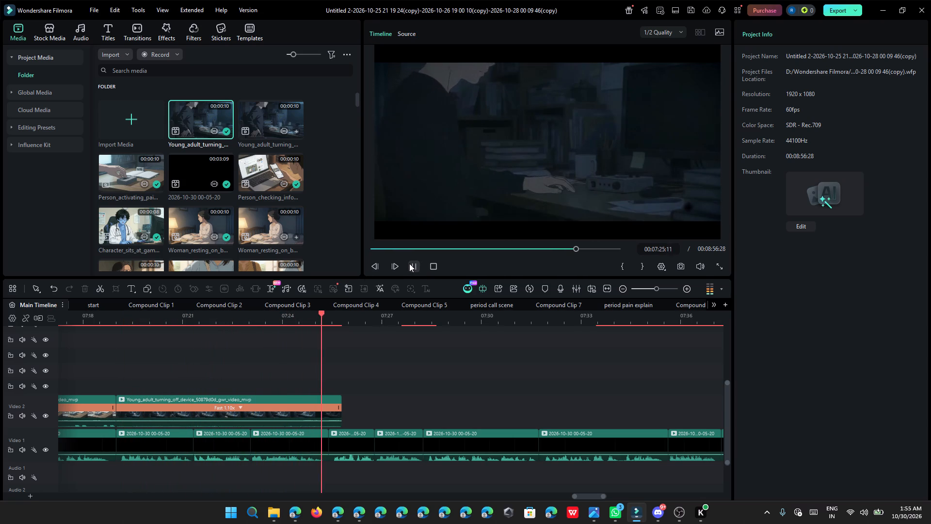
left_click(409, 263)
Shorten the Young_adult_turning_off_device clip to 00:00:06:24 at 1.17x speed, ending with the third voice segment, and play its ending.
scroll(313, 397, "up", 3, "ctrl")
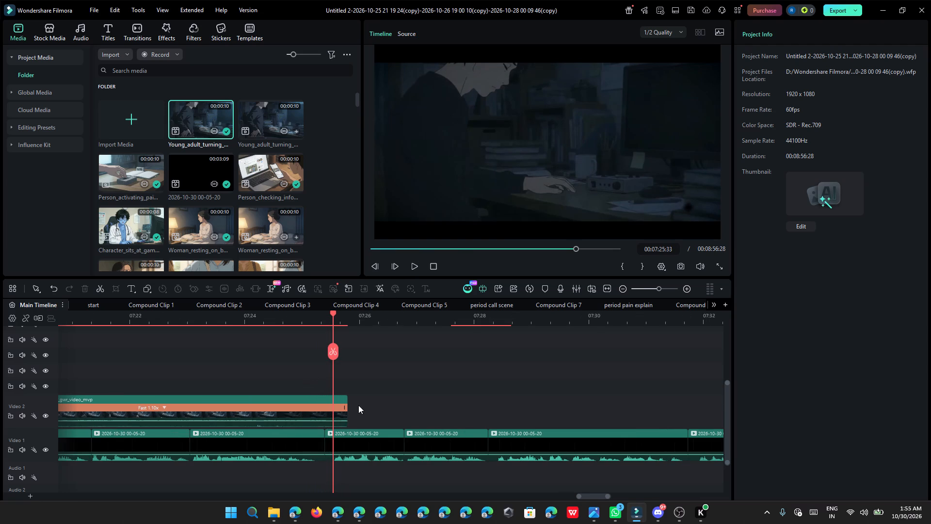
left_click_drag(347, 407, 328, 407)
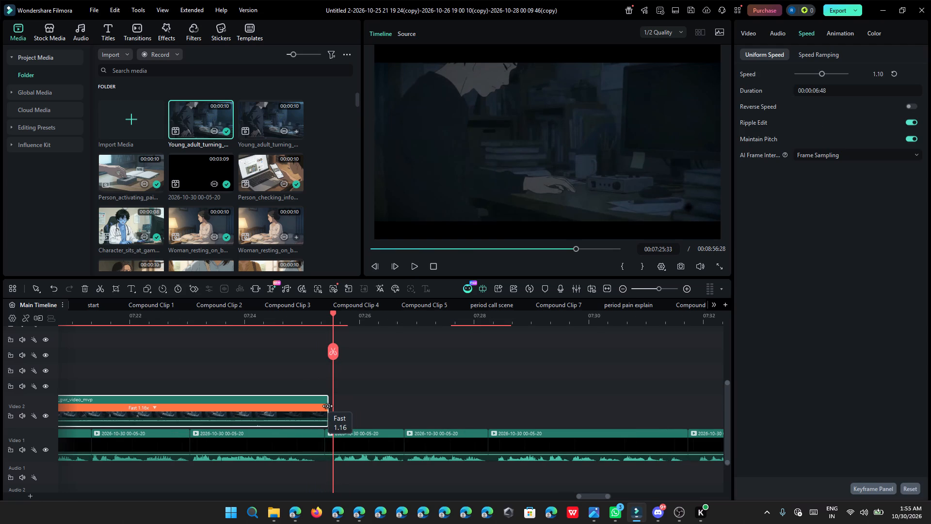
left_click_drag(328, 407, 325, 406)
left_click(217, 318)
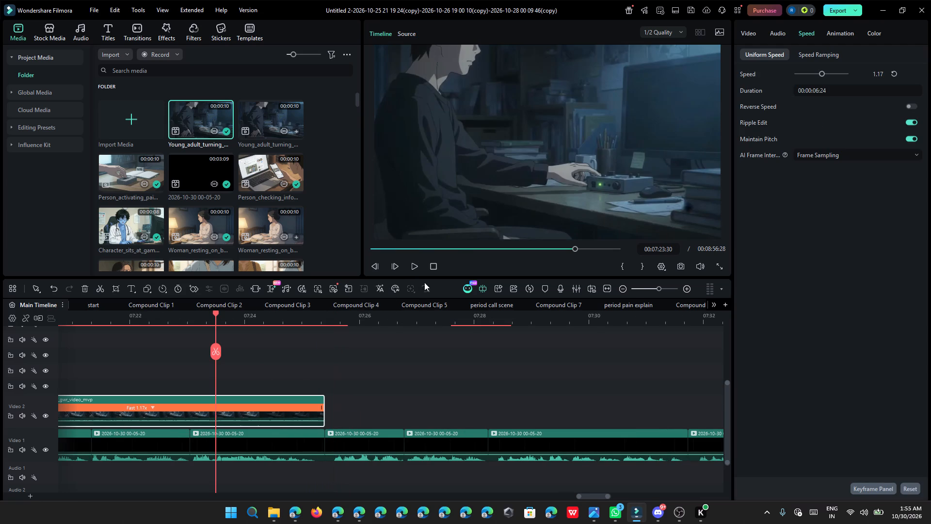
left_click(412, 266)
left_click(412, 266)
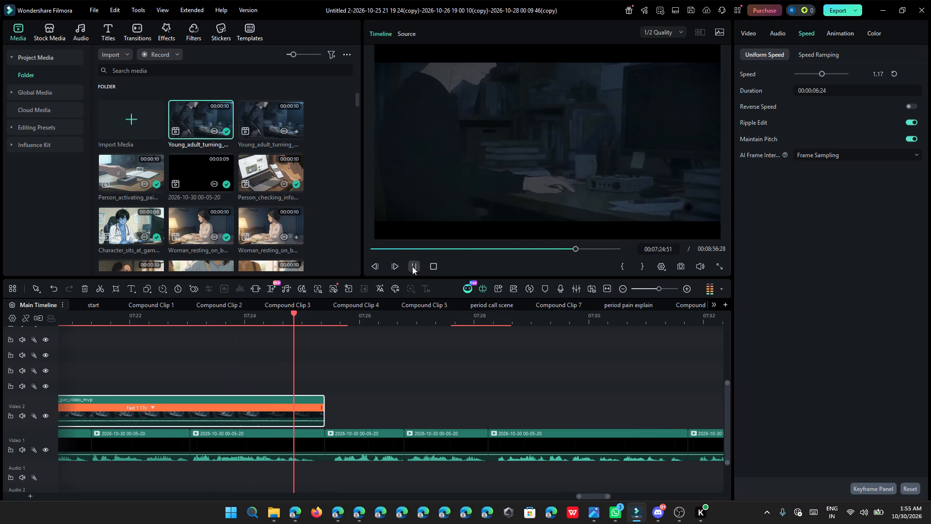
left_click(412, 266, "ctrl")
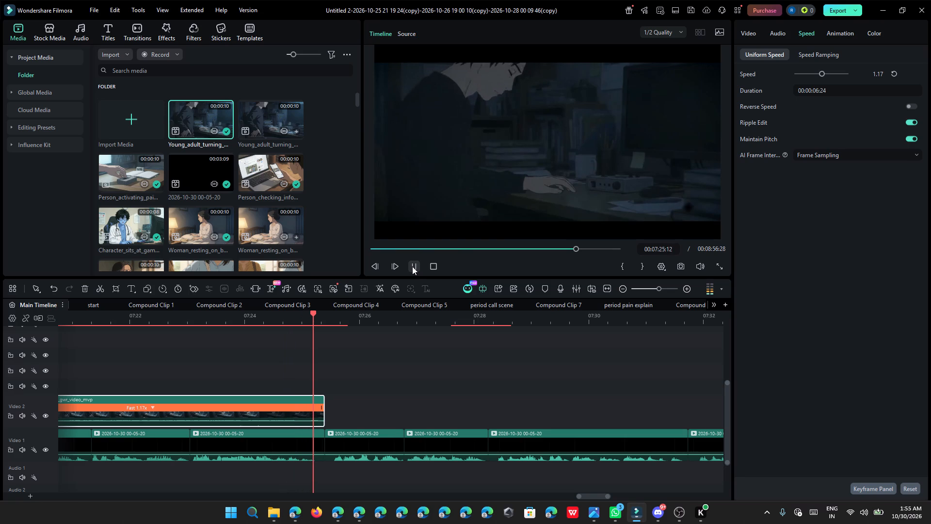
Delete all separate Smart Vignette and Cinematic Digital Slideshow Overlay 07 pieces after about 07:14 on the timeline.
scroll(416, 366, "down", 9, "ctrl")
scroll(417, 374, "up", 5)
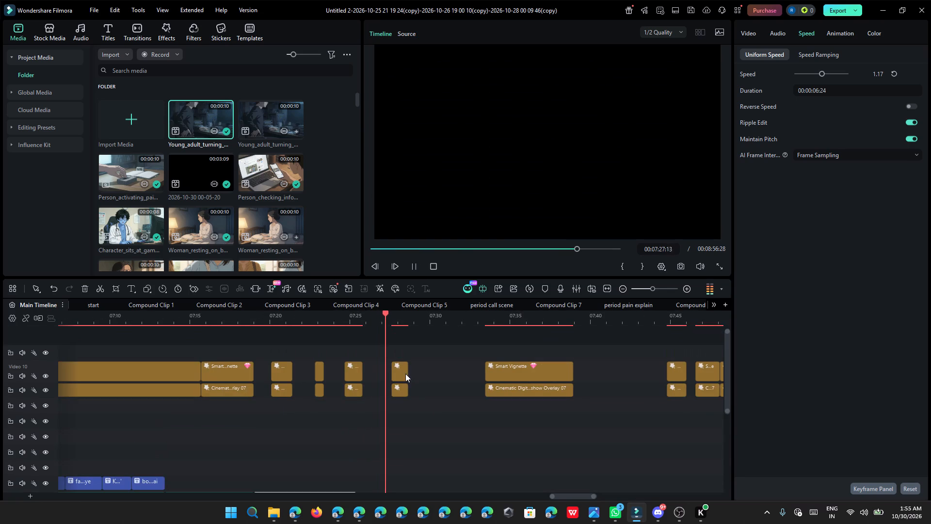
scroll(368, 380, "down", 2)
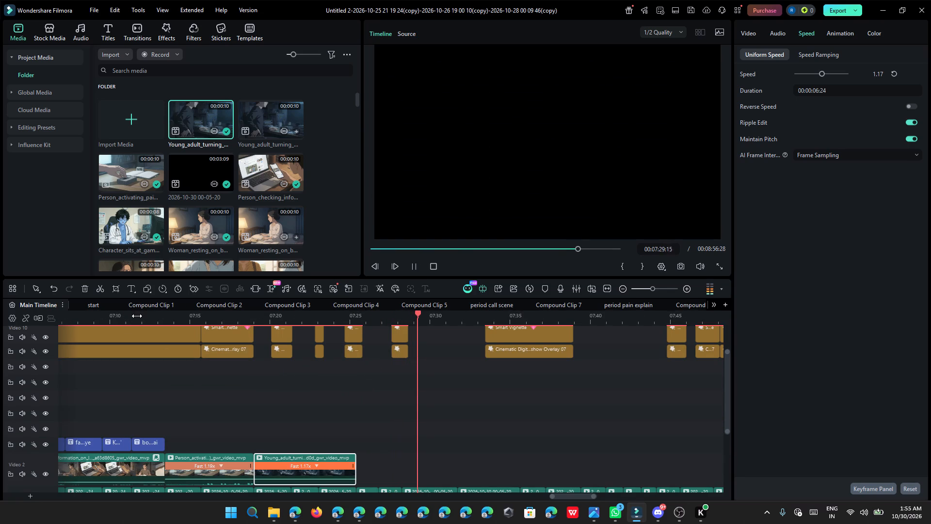
left_click(137, 316)
scroll(165, 341, "up", 2, "ctrl")
scroll(288, 389, "down", 11, "ctrl")
left_click_drag(188, 387, 246, 359)
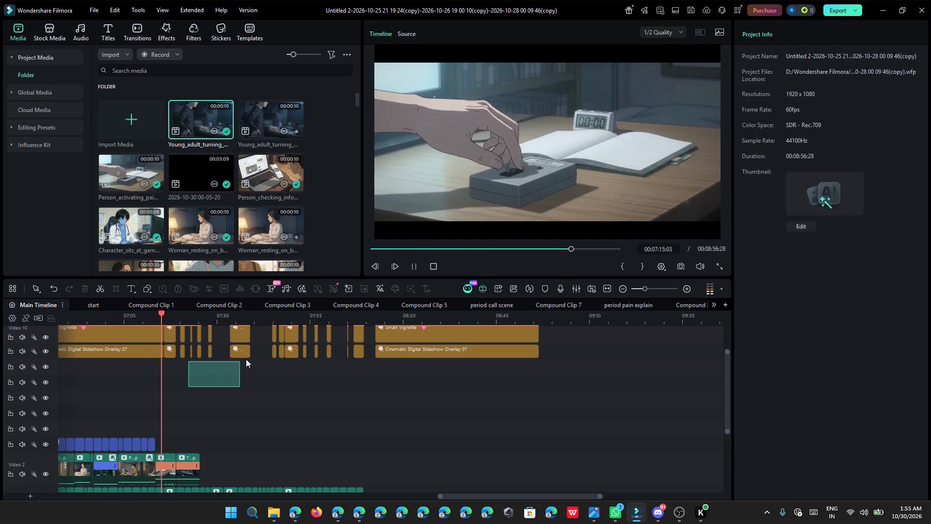
left_click_drag(246, 359, 263, 355)
left_click_drag(175, 381, 254, 344)
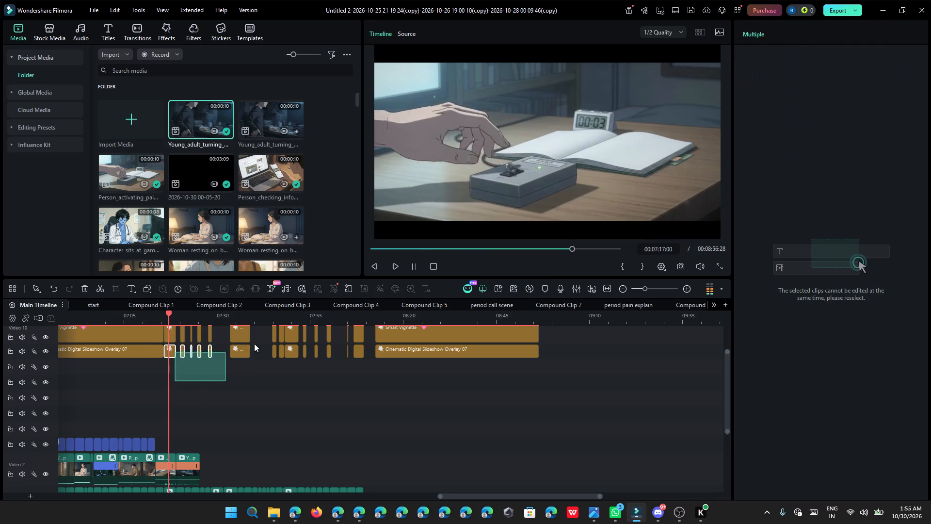
left_click_drag(254, 344, 557, 331)
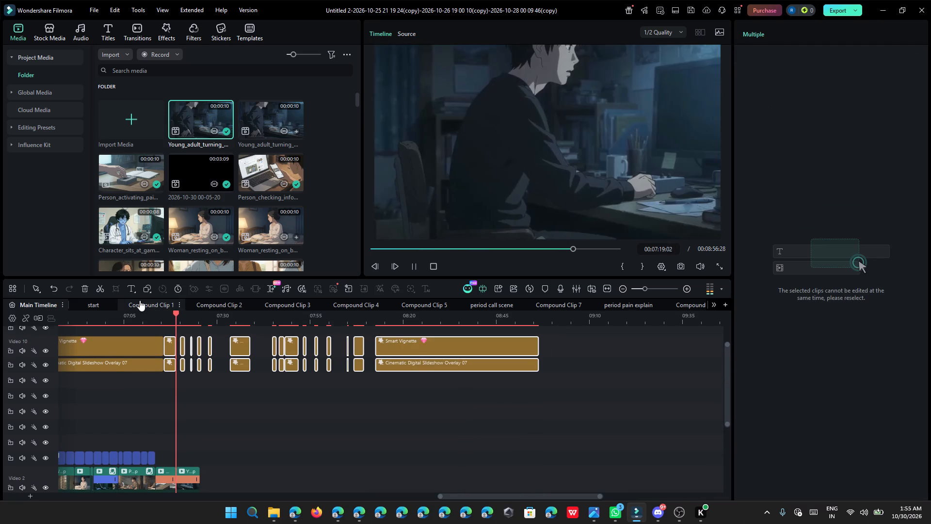
left_click(90, 287)
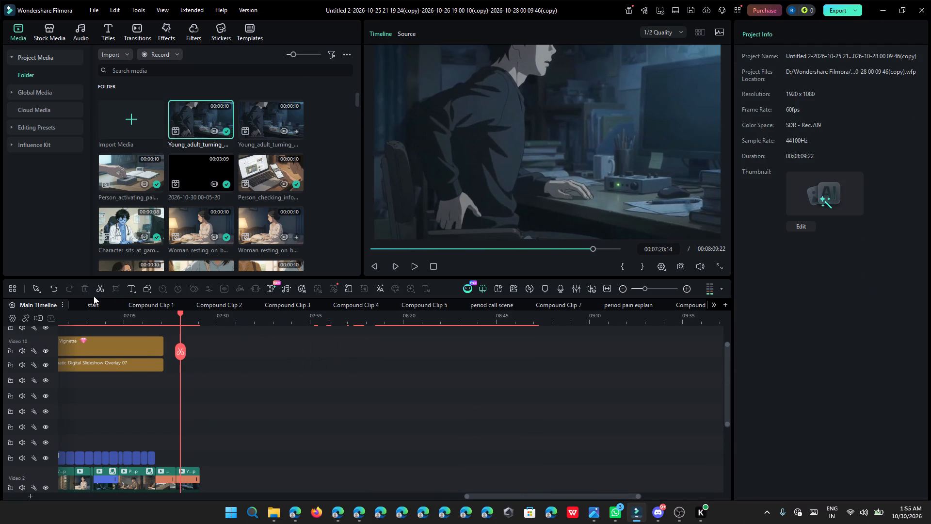
Extend the remaining Smart Vignette to 00:09:24:14 and the Cinematic Digital Slideshow Overlay 07 to 00:09:37:39.
left_click_drag(162, 345, 225, 346)
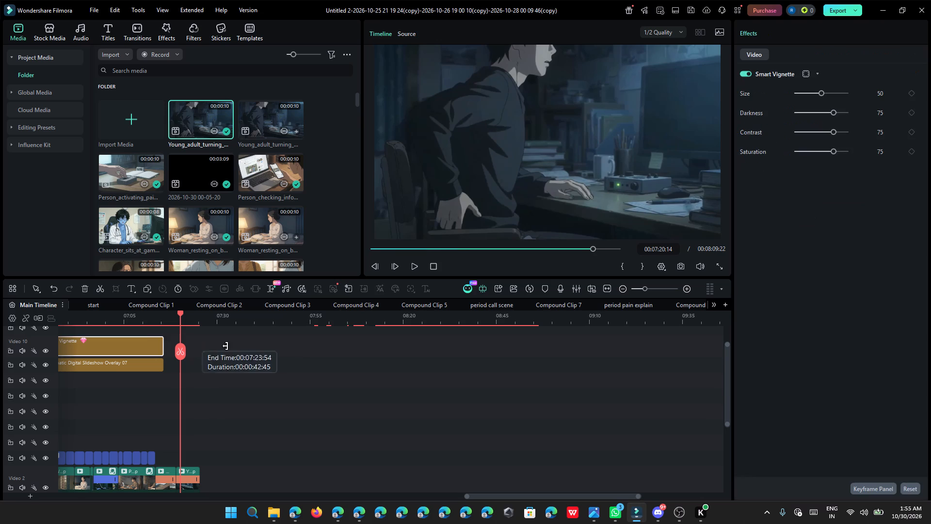
left_click_drag(225, 346, 641, 355)
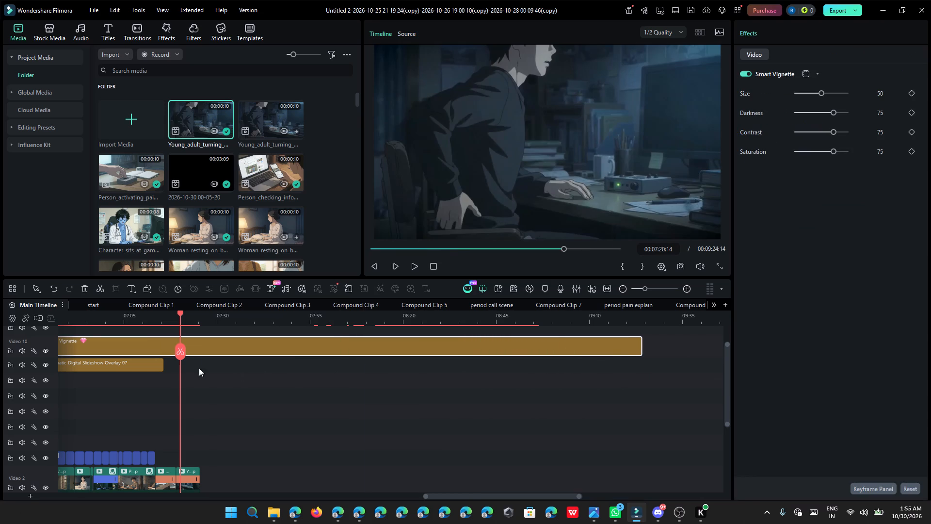
left_click_drag(162, 362, 700, 372)
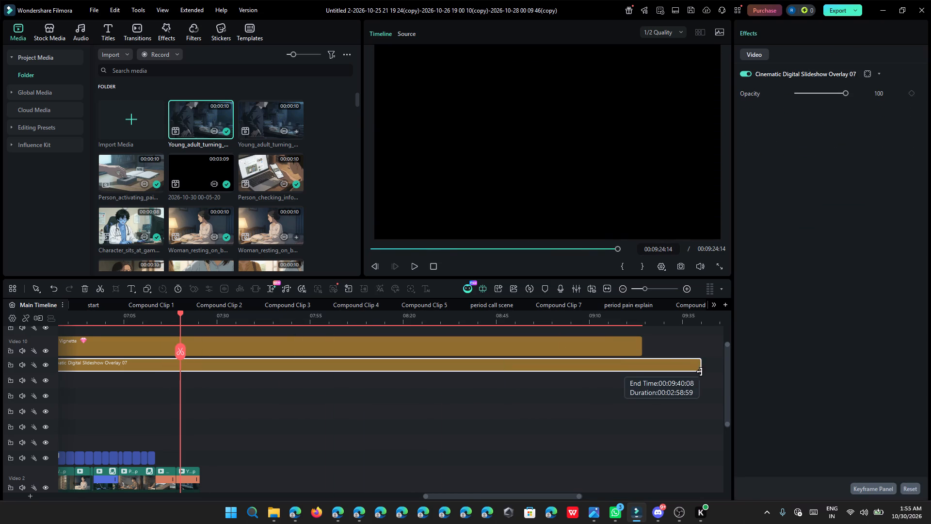
left_click_drag(700, 372, 690, 372)
Play back the last clip under the extended effects and listen to the voice in the uncovered section up to about 07:32.
left_click(418, 269)
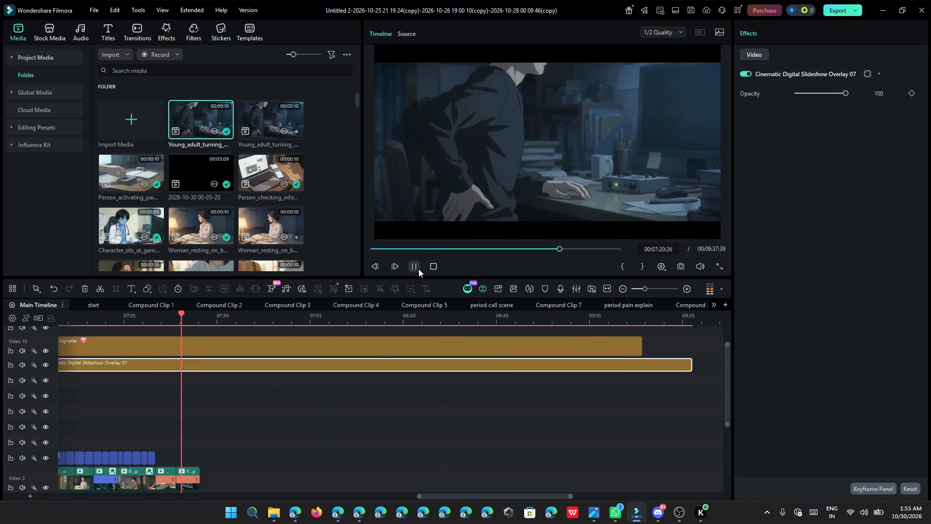
scroll(404, 414, "down", 1)
scroll(404, 414, "down", 17, "ctrl")
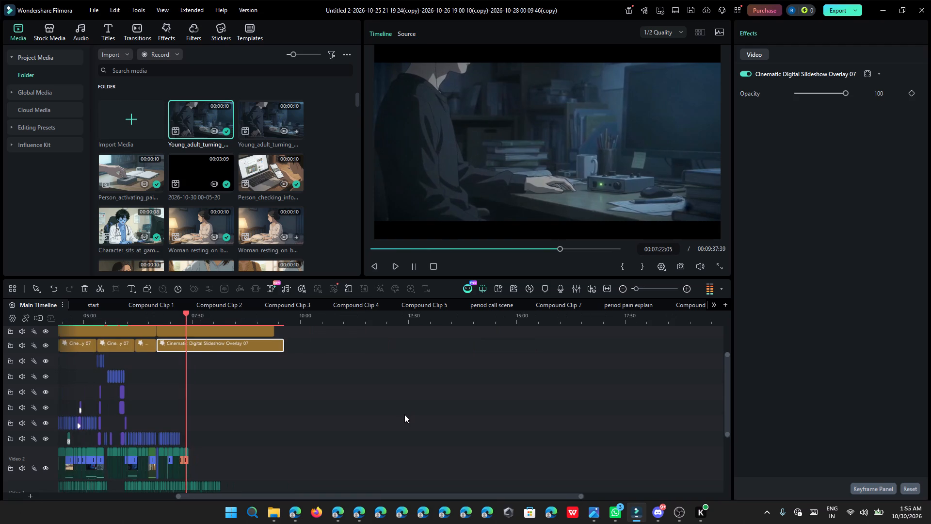
scroll(404, 414, "up", 17, "ctrl")
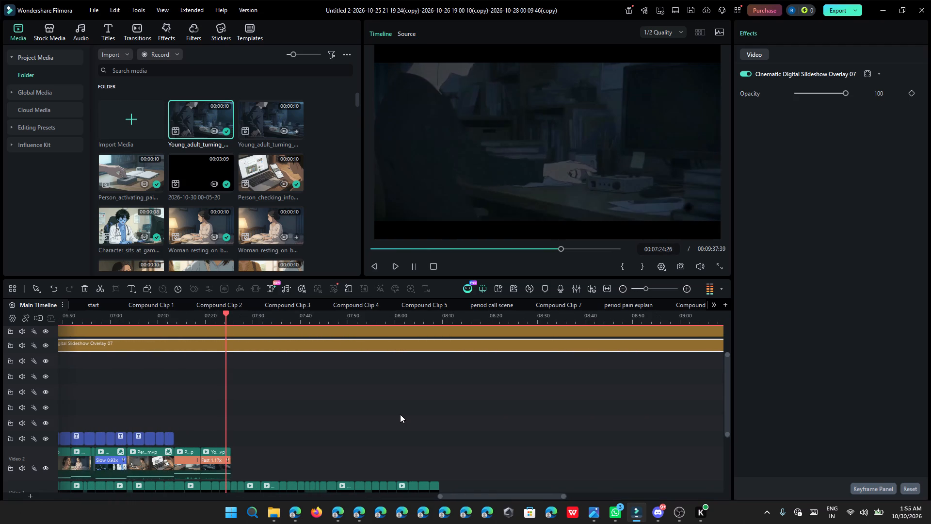
scroll(398, 414, "down", 2)
scroll(395, 414, "up", 8, "ctrl")
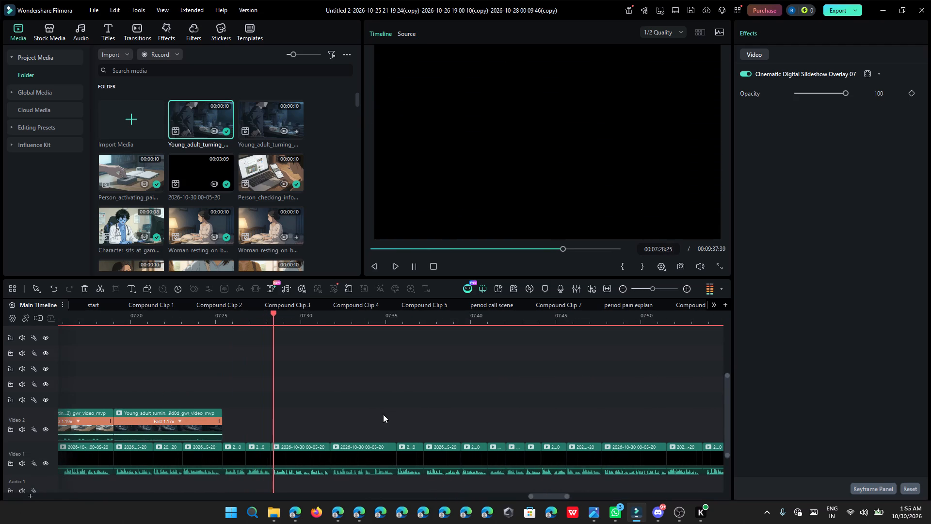
left_click(156, 320)
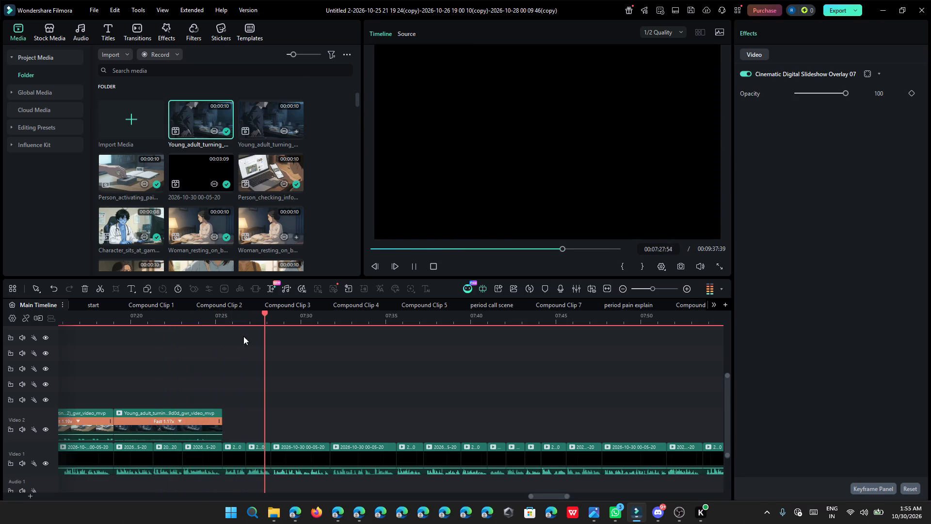
left_click(413, 269)
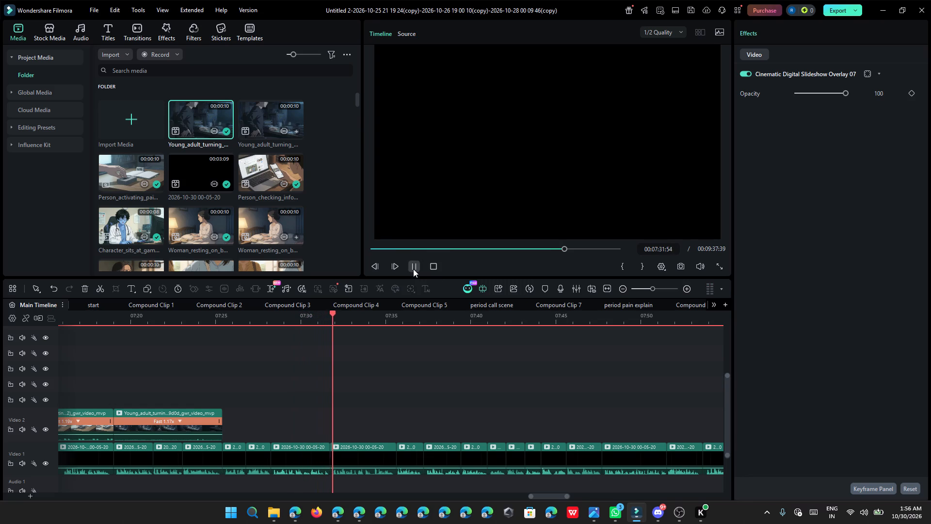
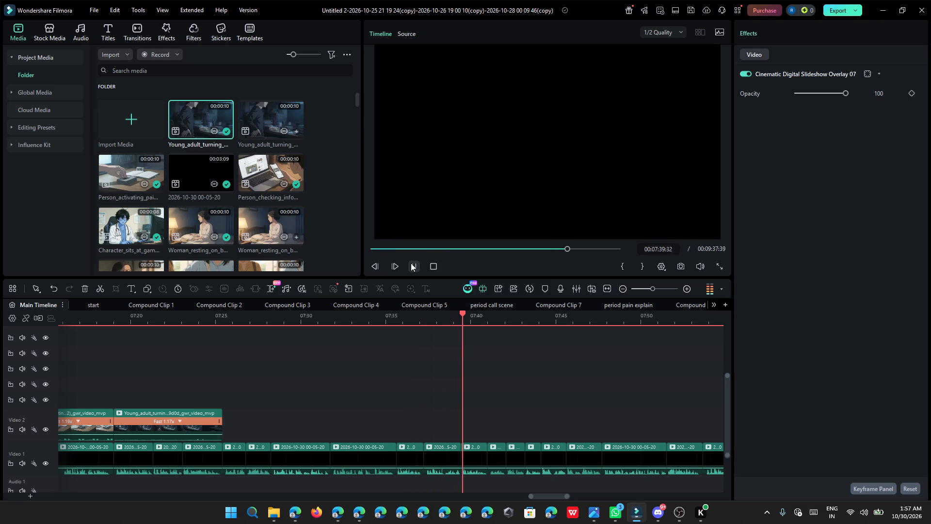
Listen to the recorded voice in the uncovered section from about 07:39 to 08:02.
left_click(411, 263)
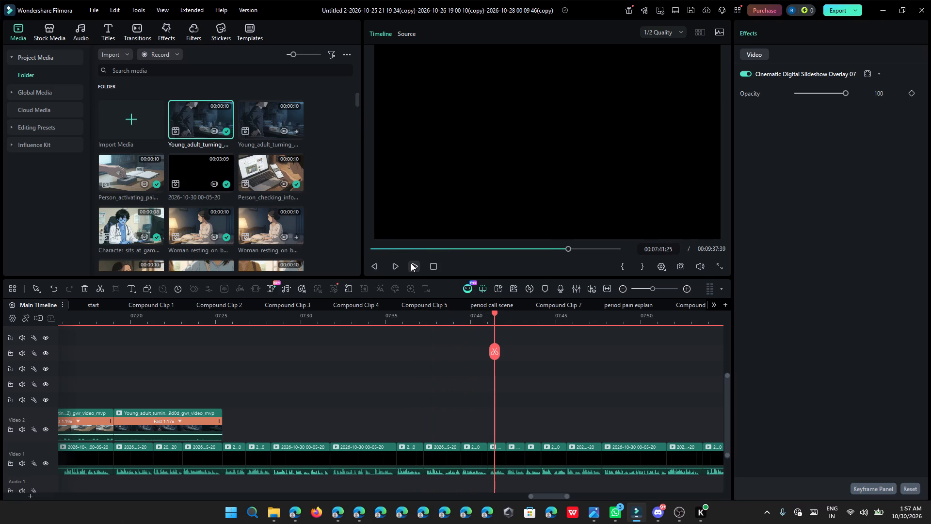
left_click(411, 263)
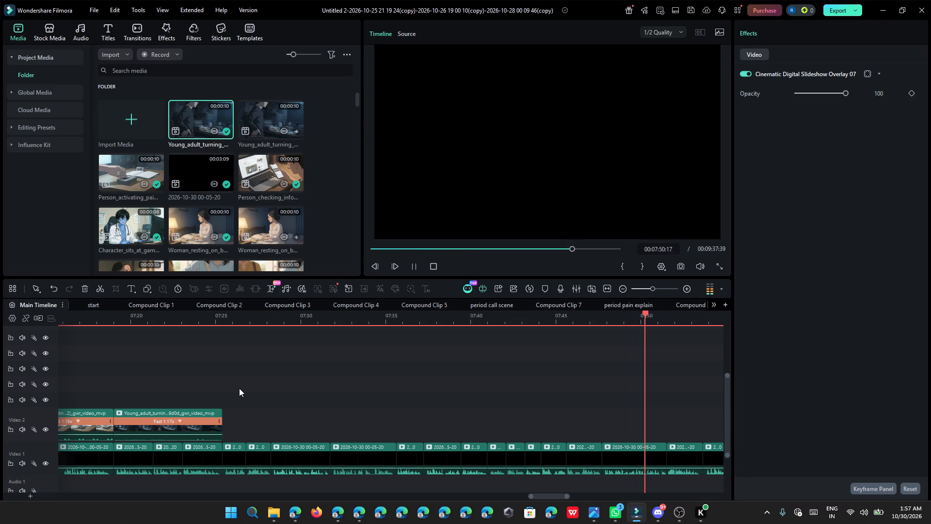
scroll(313, 359, "down", 2, "ctrl")
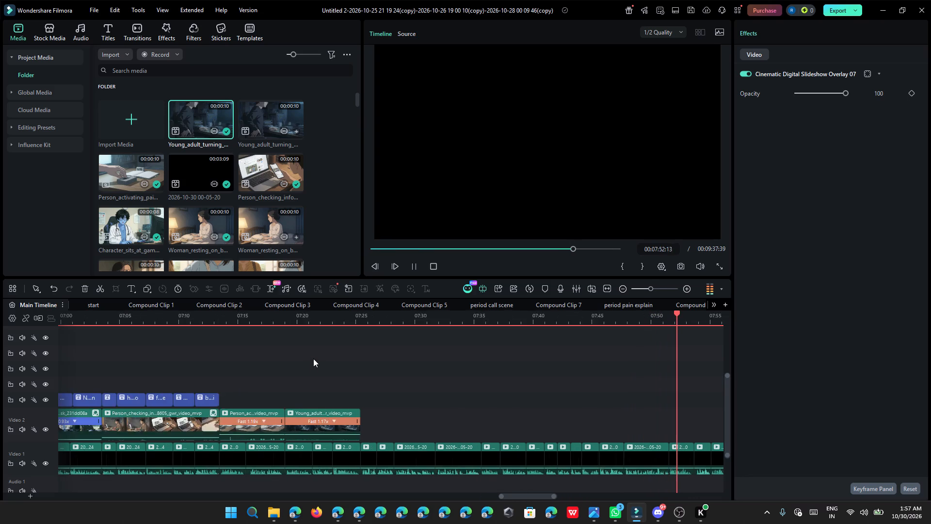
scroll(313, 359, "down", 2, "ctrl")
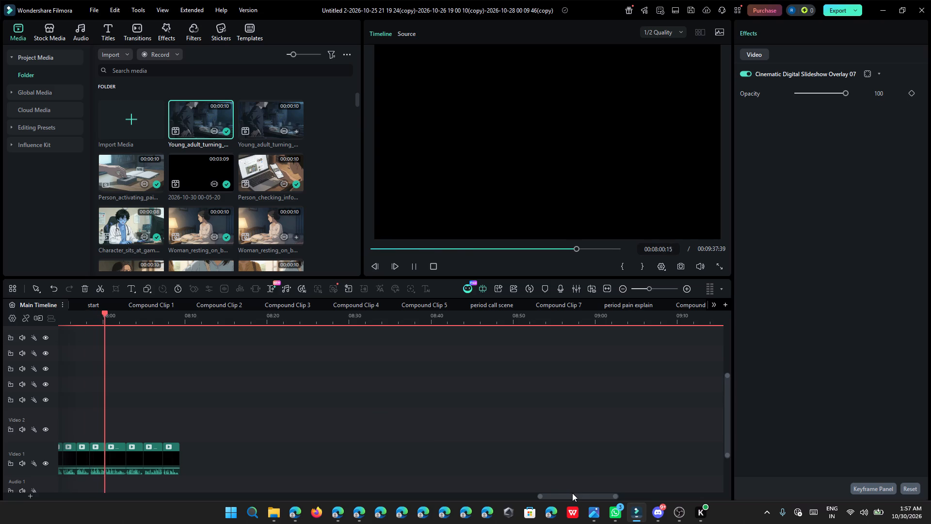
left_click_drag(572, 494, 556, 496)
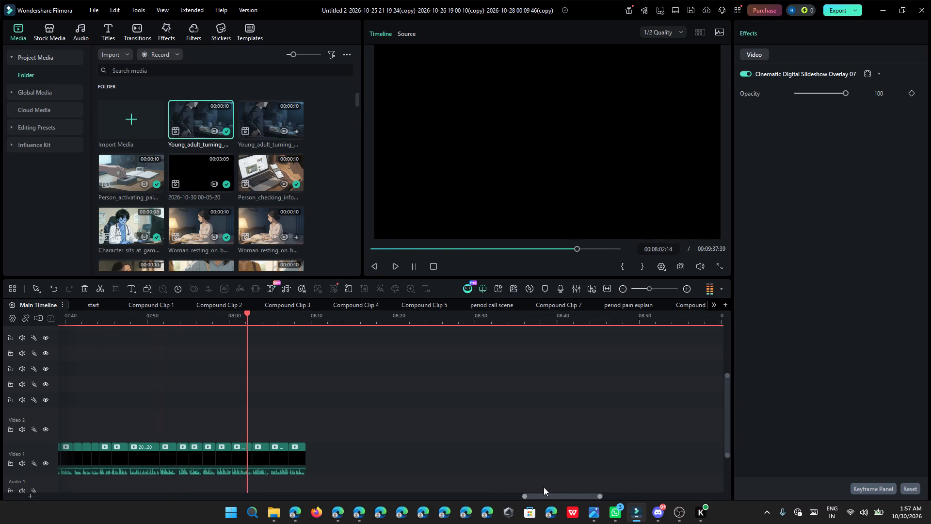
Replay the voice around 07:58, delete the short Video 1 segment between about 07:58 and 08:00, and close the gap.
left_click(217, 312)
scroll(290, 361, "up", 4, "ctrl")
scroll(353, 376, "up", 1, "ctrl")
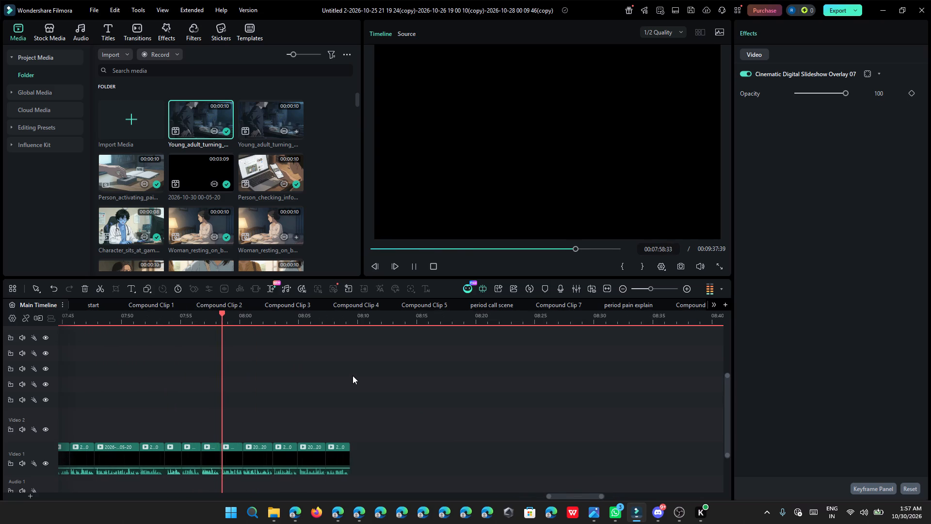
scroll(347, 378, "up", 1)
scroll(326, 408, "down", 2)
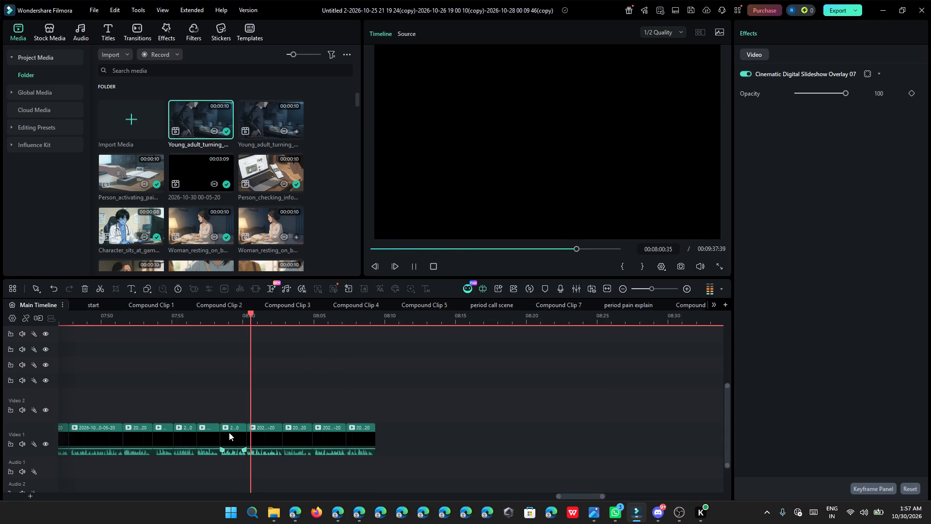
left_click(236, 438)
left_click(85, 290)
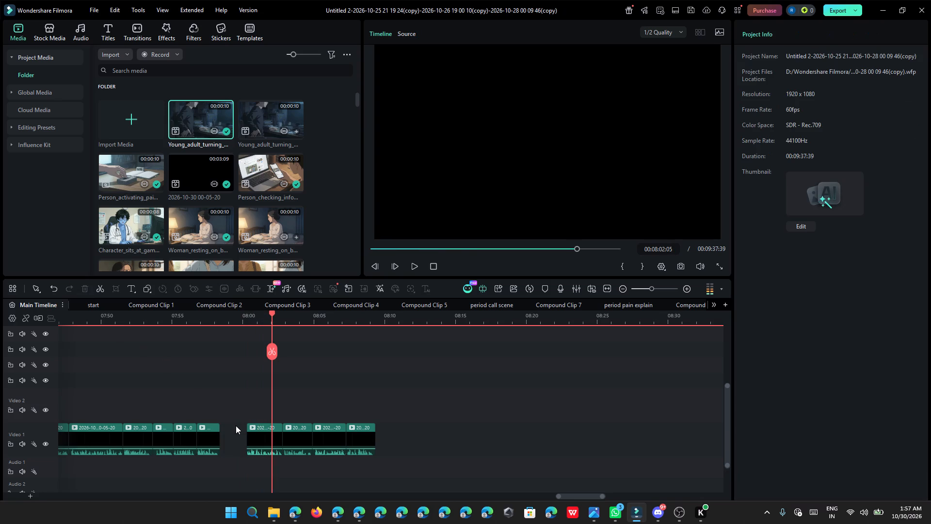
left_click(236, 426)
left_click(241, 426)
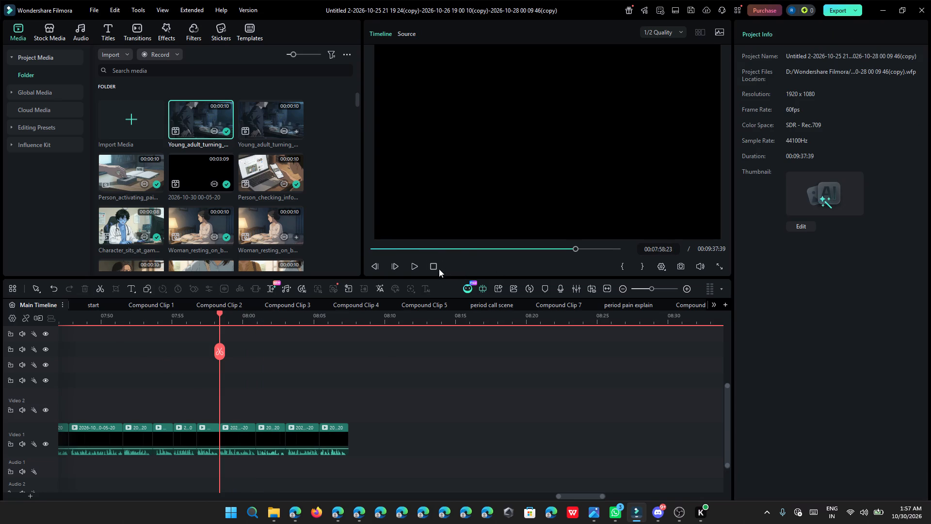
Play the remaining voice from the closed cut at 07:58 to the end of the recording and look over the whole timeline.
left_click(415, 266)
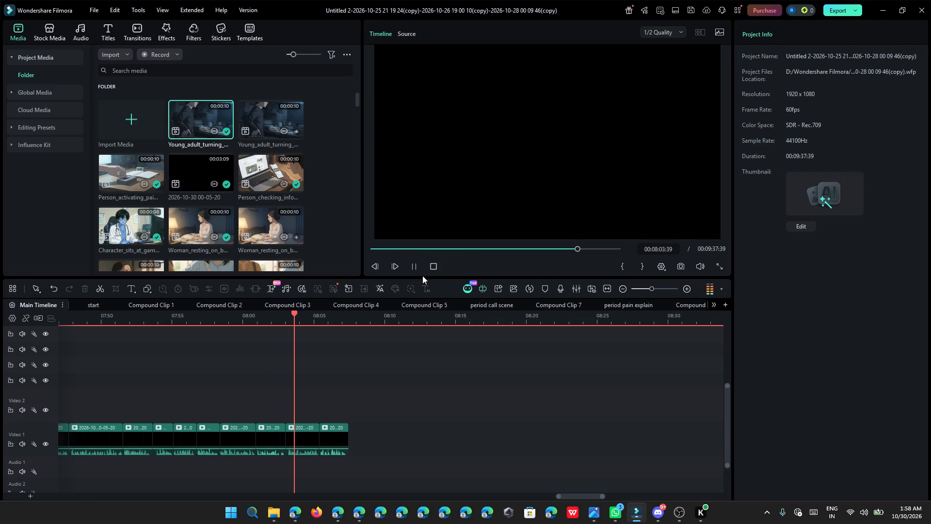
scroll(428, 366, "down", 2)
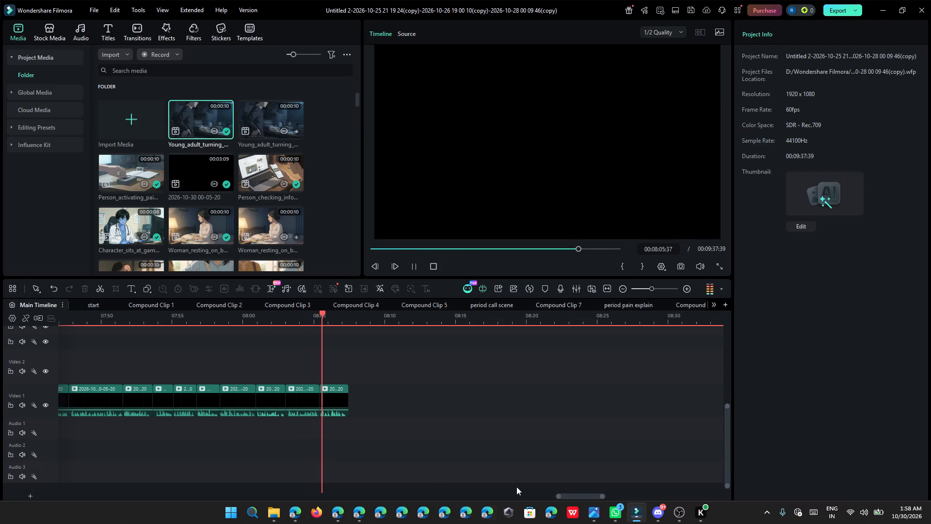
left_click_drag(563, 498, 546, 500)
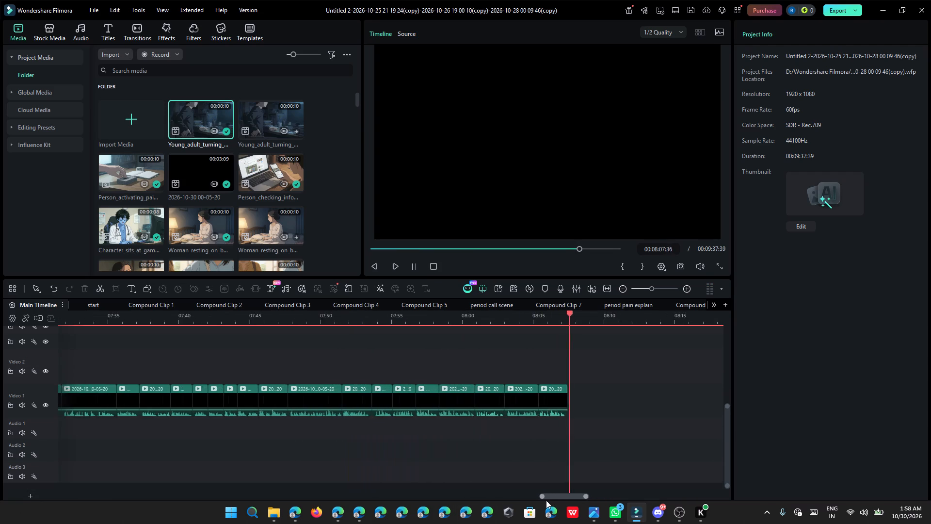
left_click_drag(546, 500, 525, 502)
scroll(502, 475, "down", 13, "ctrl")
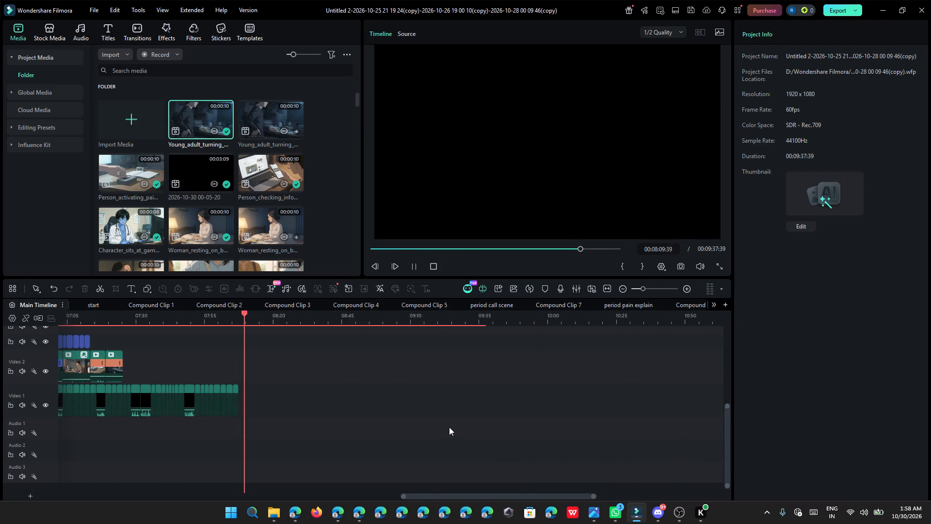
scroll(449, 427, "down", 16, "ctrl")
scroll(449, 427, "up", 7)
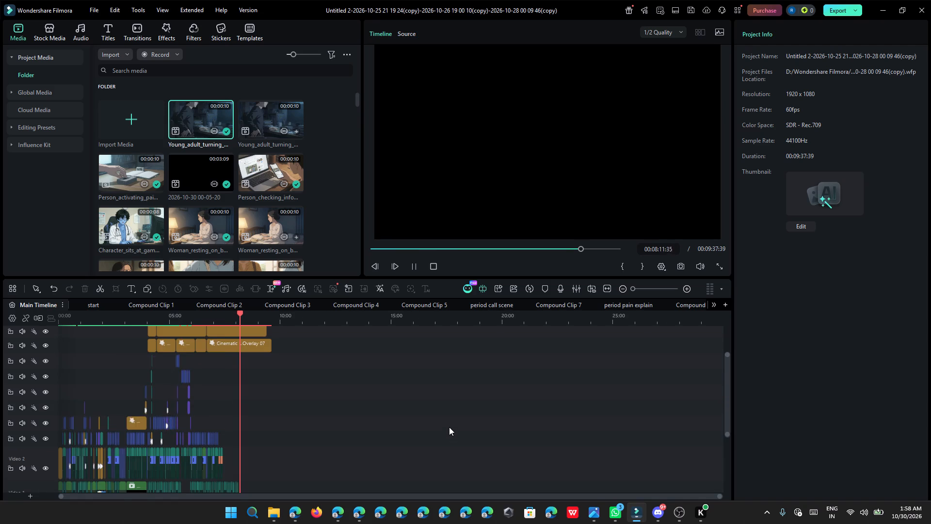
scroll(449, 427, "up", 5)
scroll(449, 427, "down", 5)
Play back the section around 06:20, and replay the uncovered voice after the last Video 2 clip up to about 07:40.
left_click(199, 318)
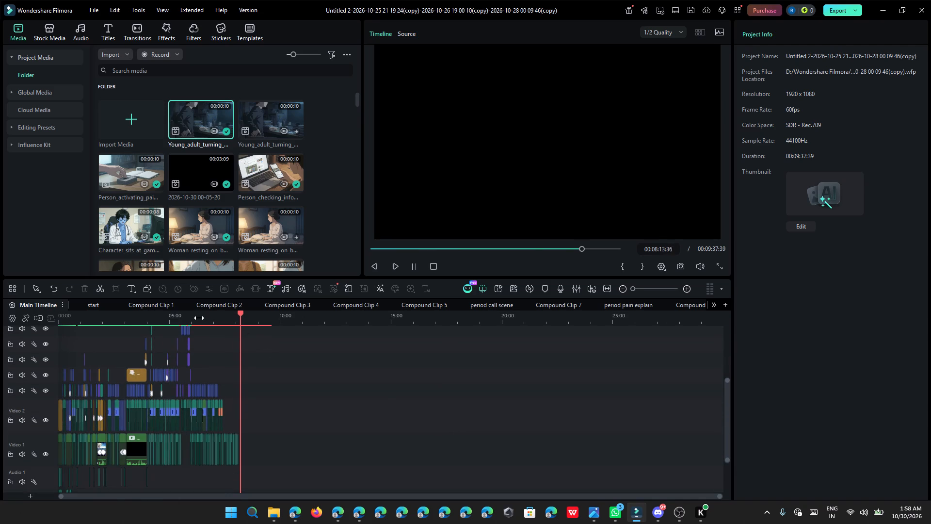
scroll(259, 345, "up", 17, "ctrl")
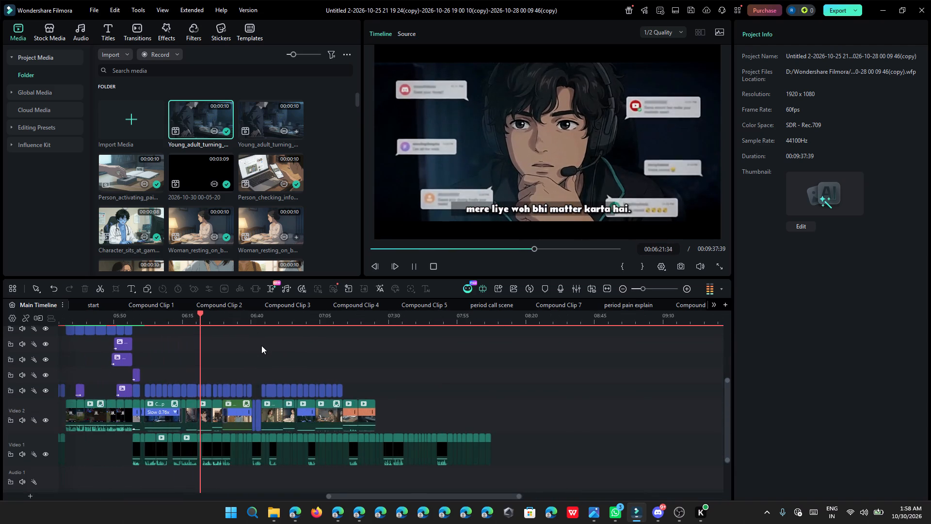
scroll(261, 345, "up", 1, "ctrl")
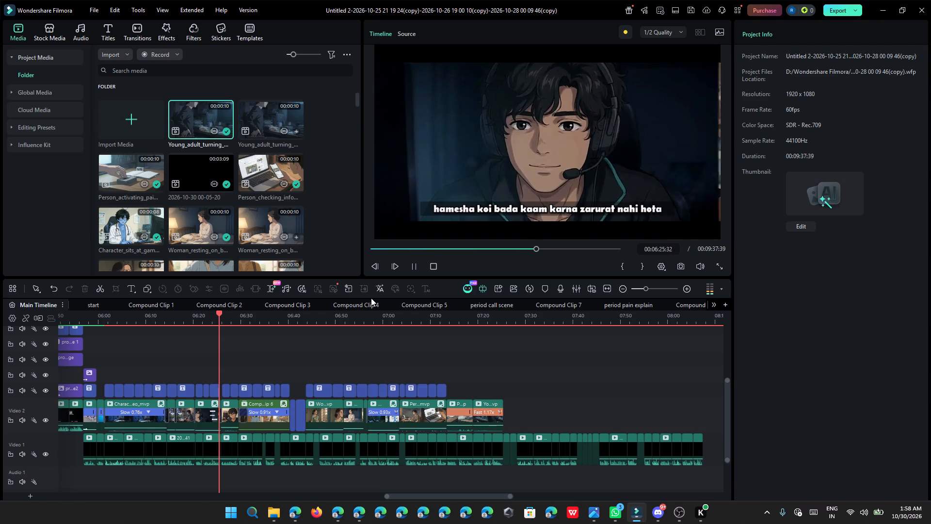
left_click(490, 322)
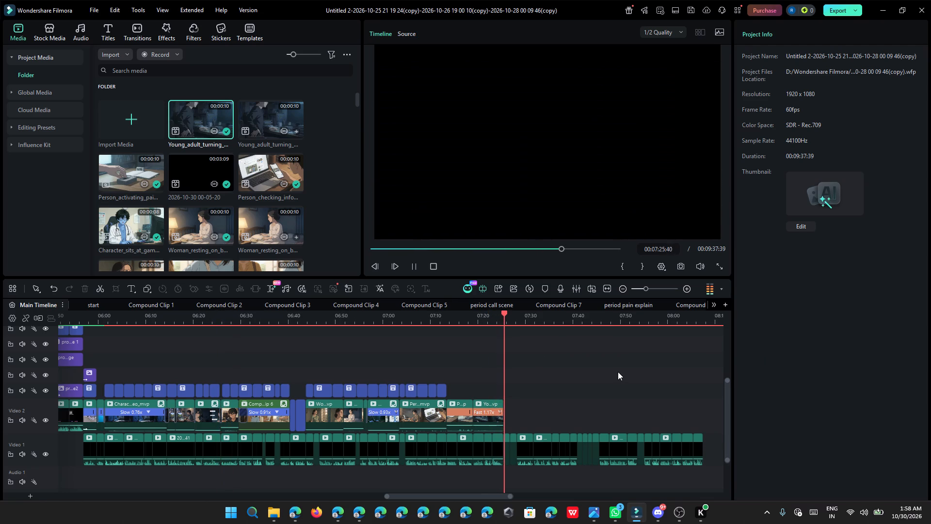
scroll(618, 372, "up", 3, "ctrl")
scroll(618, 372, "down", 1)
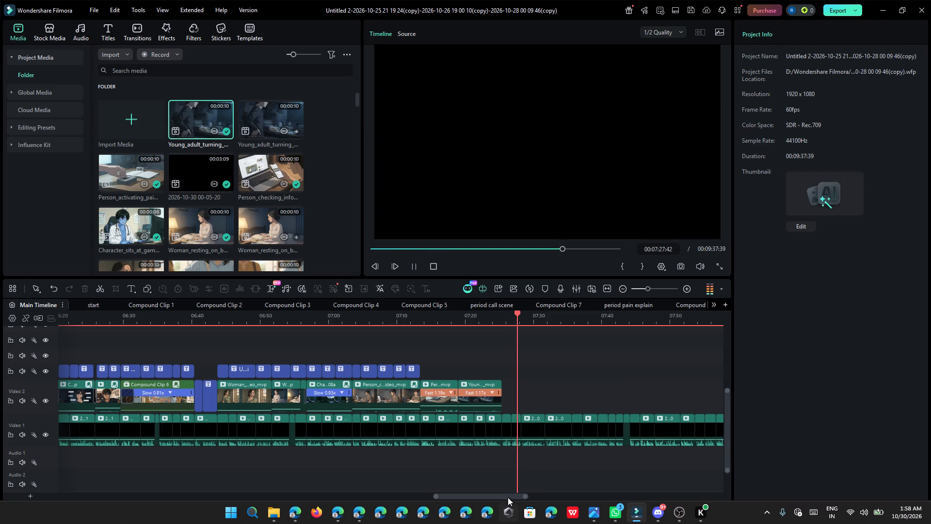
left_click_drag(508, 497, 519, 495)
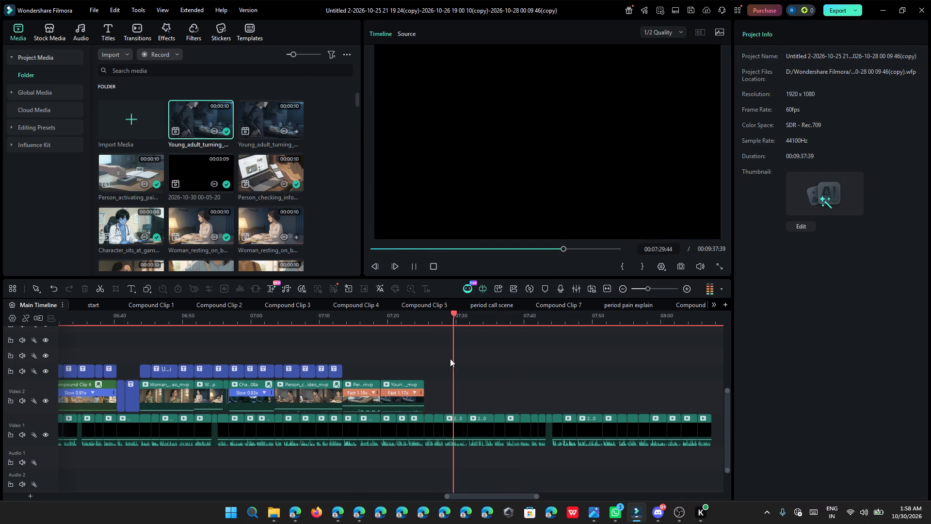
left_click(420, 323)
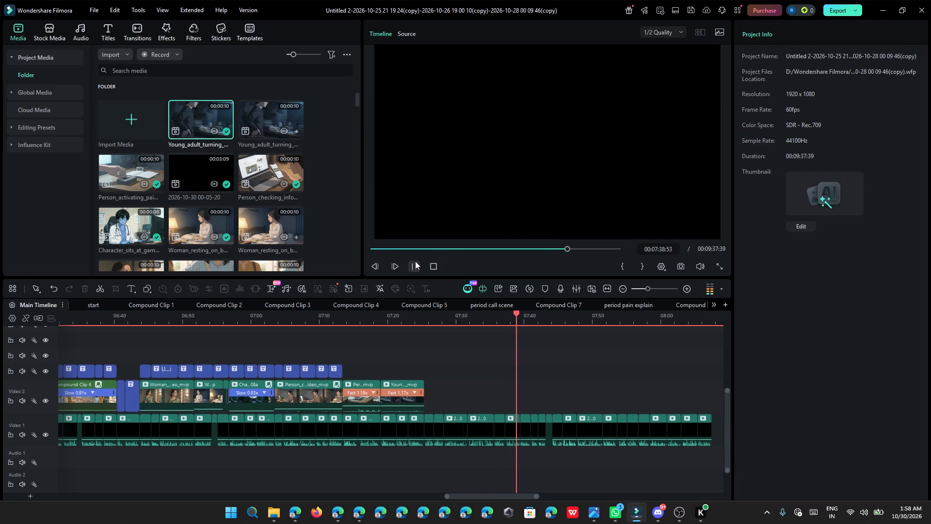
left_click(415, 261)
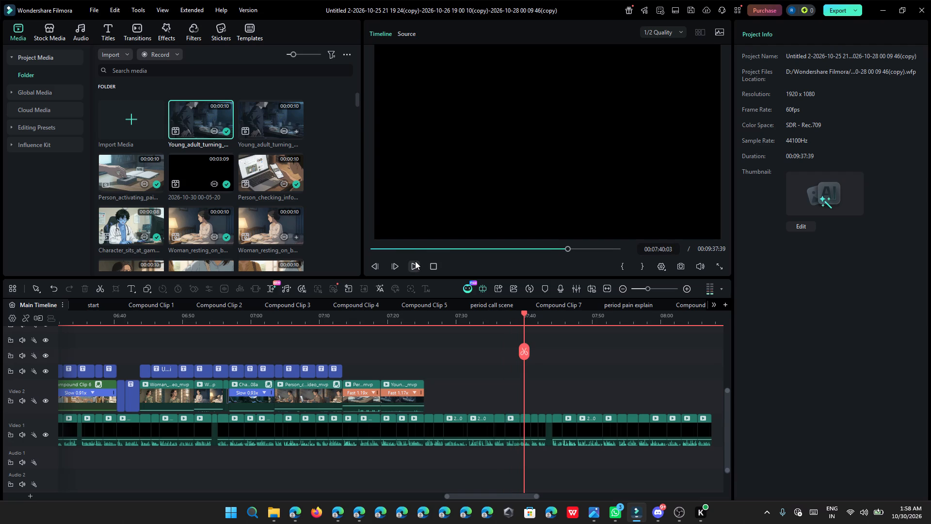
Switch to File Explorer and open the Downloads folder.
left_click(268, 508)
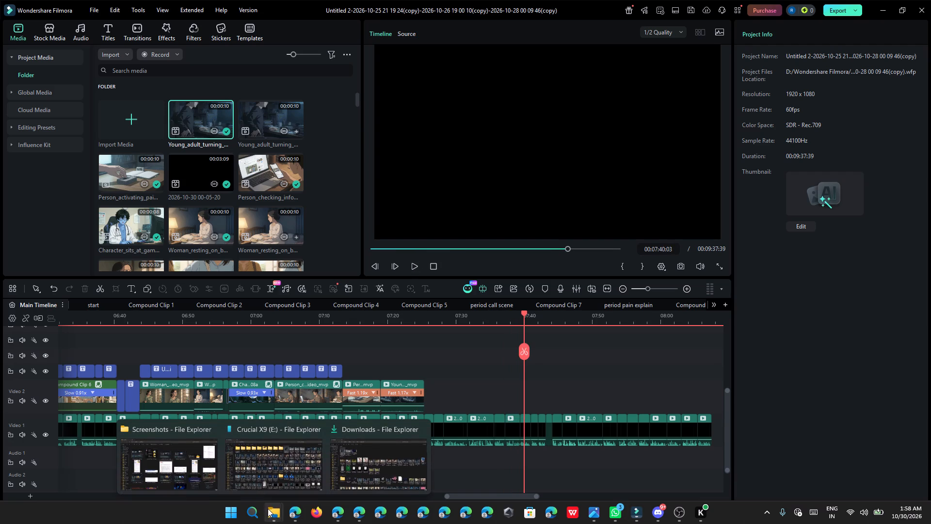
left_click(209, 469)
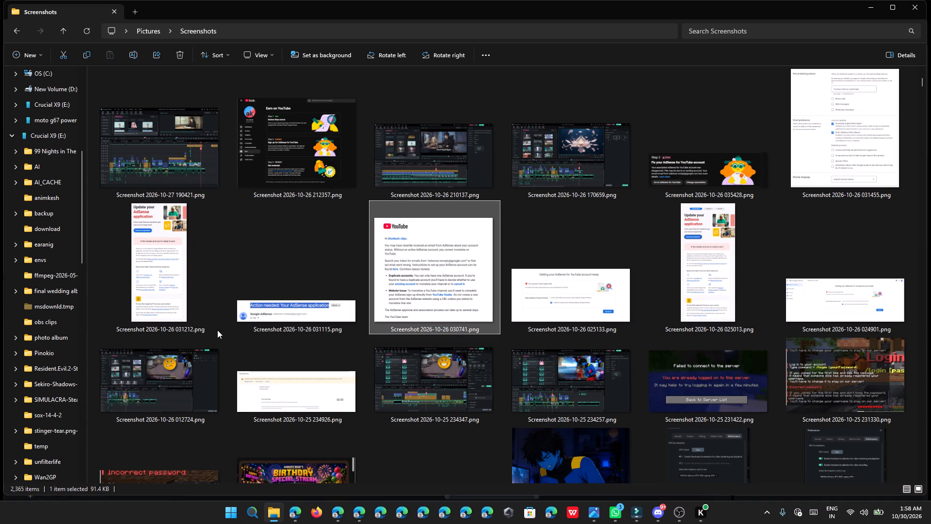
scroll(356, 390, "down", 2)
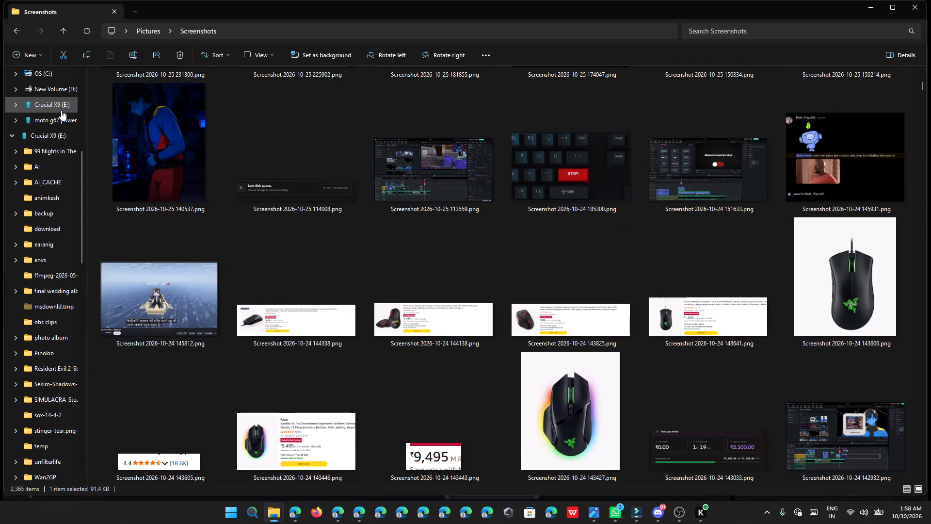
scroll(61, 110, "up", 7)
left_click(49, 132)
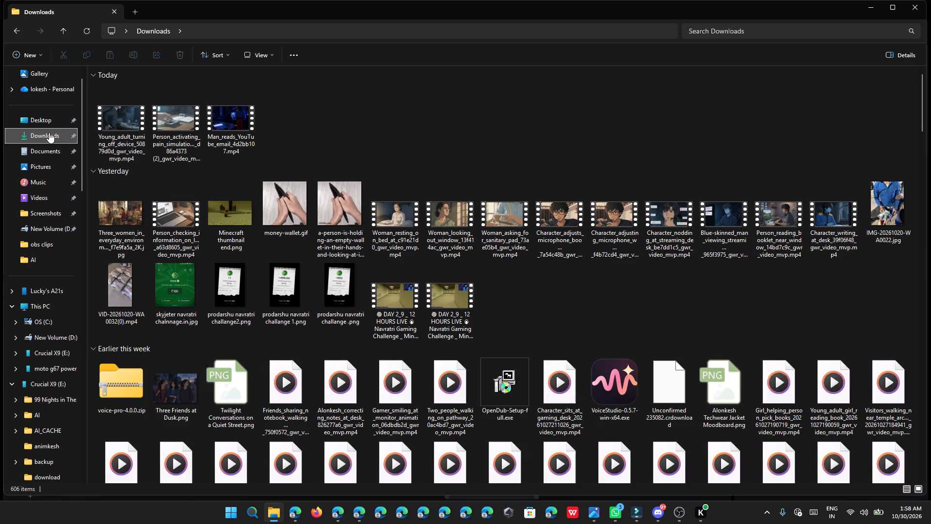
Look through the downloaded clips and preview the Young_adult_girl_reading_book and Visitors_walking_near_temple videos.
scroll(487, 296, "down", 1)
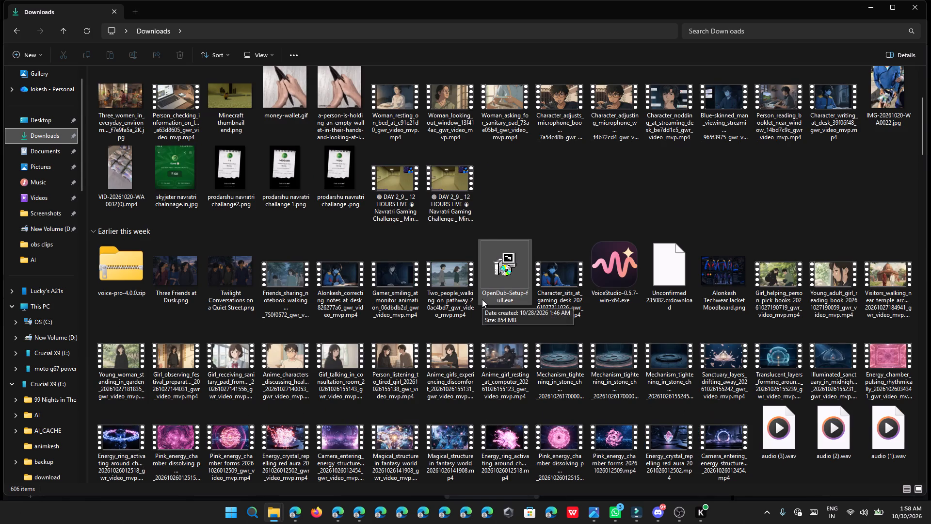
double_click(816, 303)
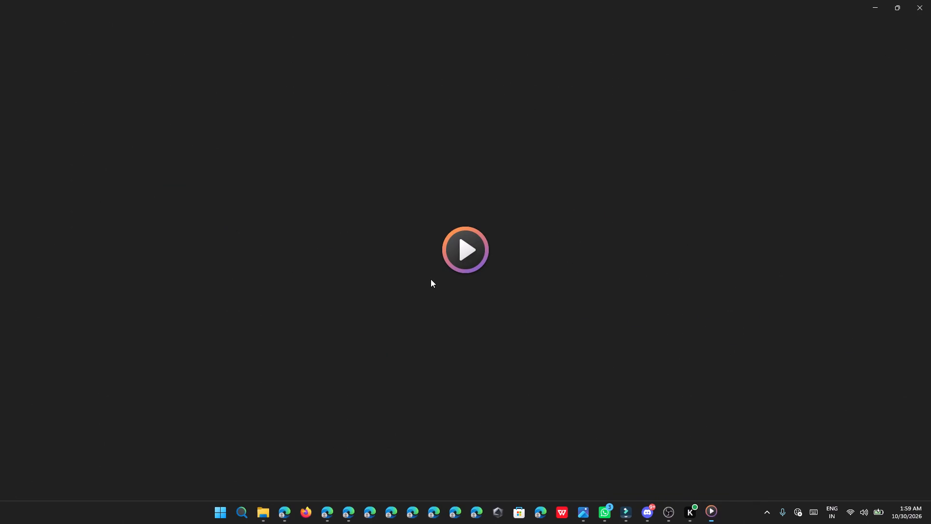
left_click(929, 0)
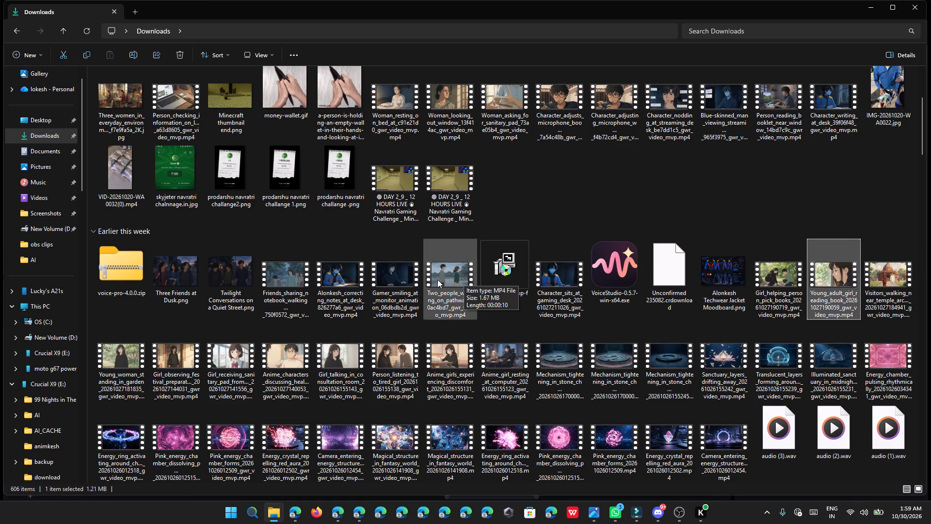
scroll(356, 282, "up", 1)
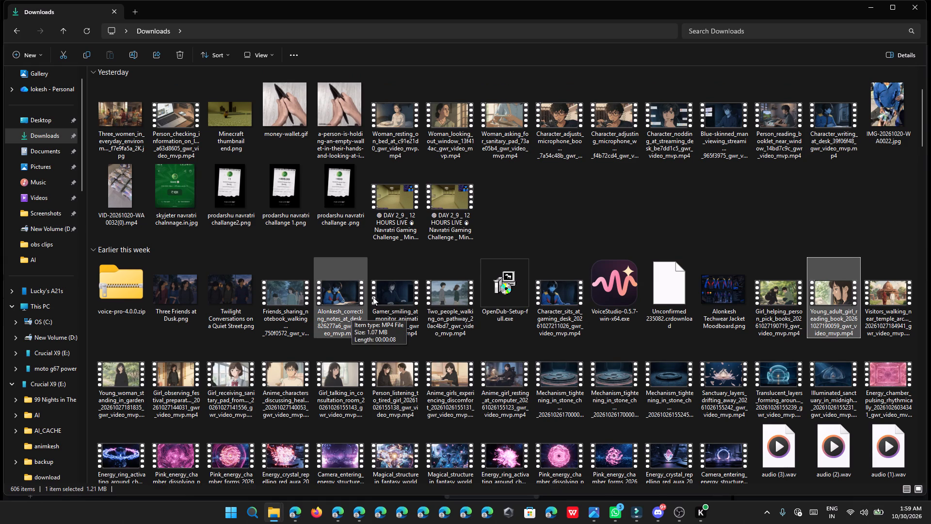
scroll(412, 282, "up", 2)
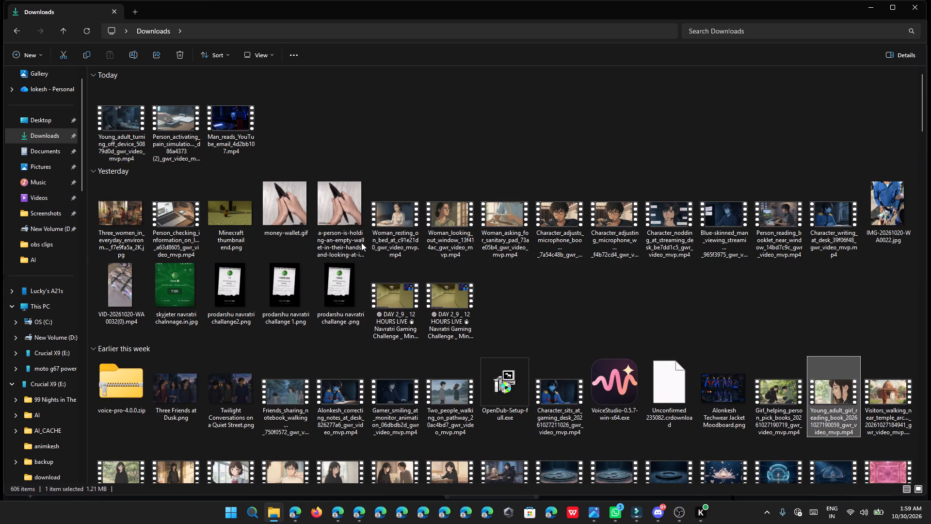
double_click(893, 396)
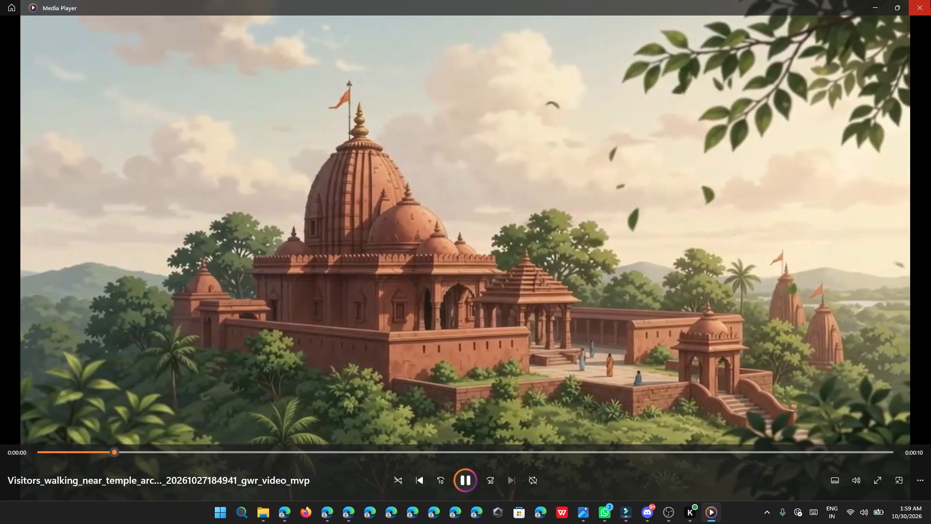
left_click(930, 0)
Open the Girl_observing_festival_preparat... clip and scrub between about 0:03 and 0:04 to examine the girl in the doorway.
scroll(516, 320, "down", 1)
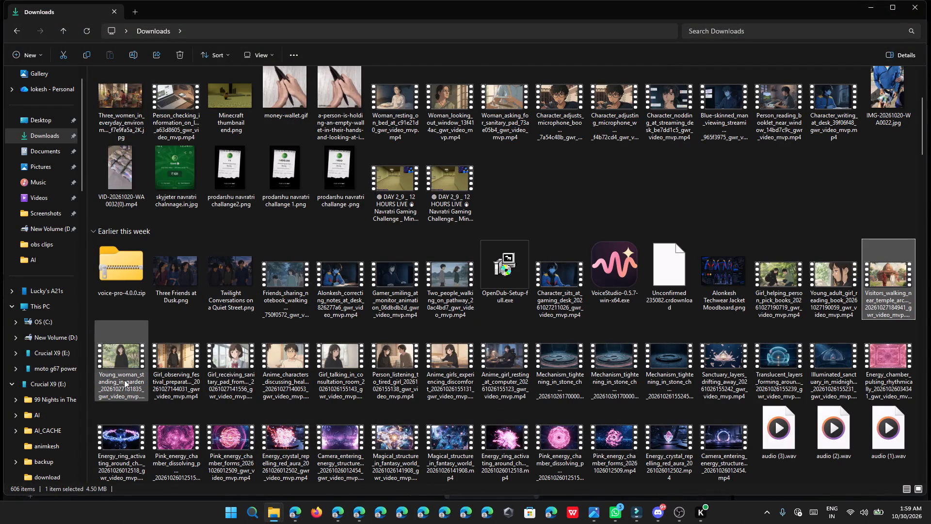
double_click(164, 367)
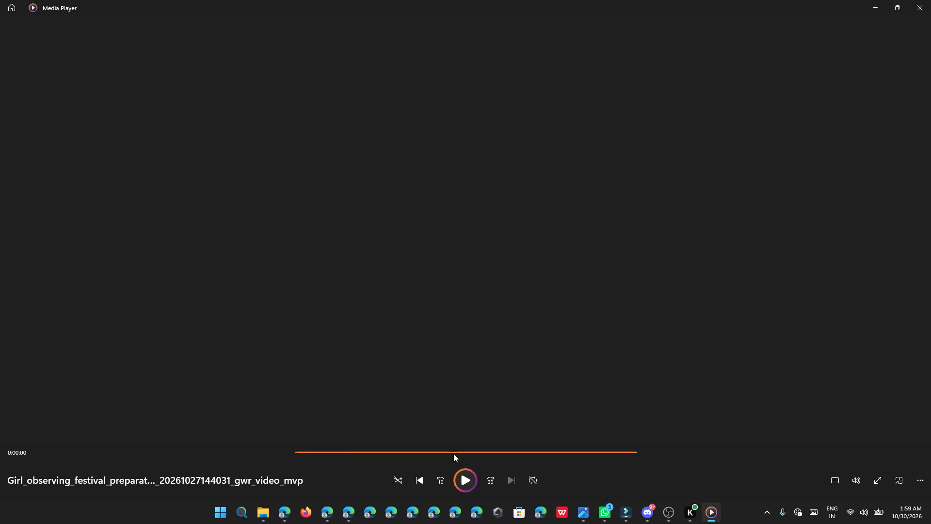
left_click(444, 442)
left_click(451, 442)
left_click(458, 456)
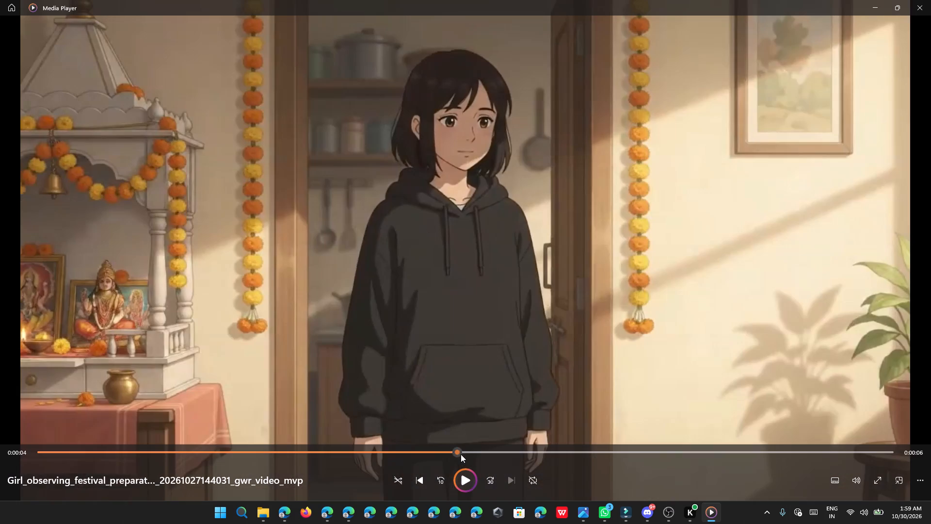
left_click_drag(461, 453, 403, 455)
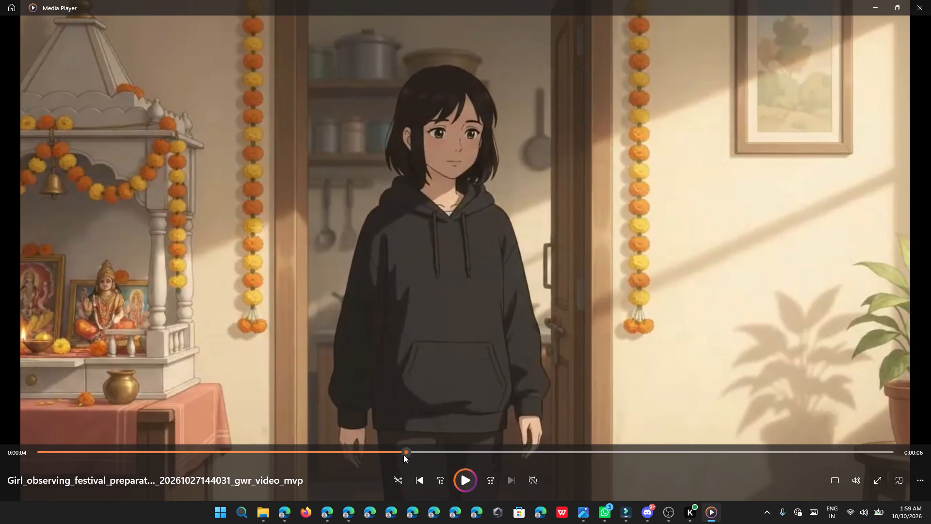
left_click_drag(403, 455, 365, 455)
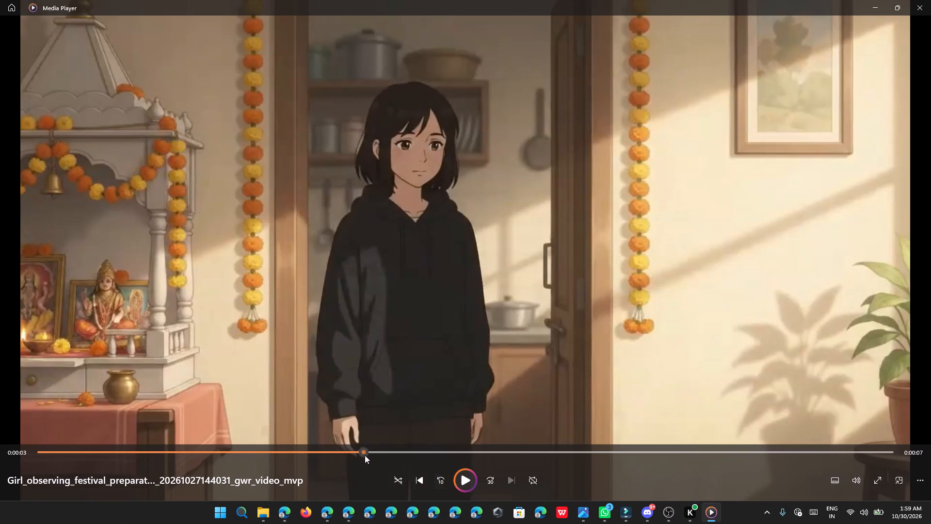
left_click_drag(365, 455, 439, 456)
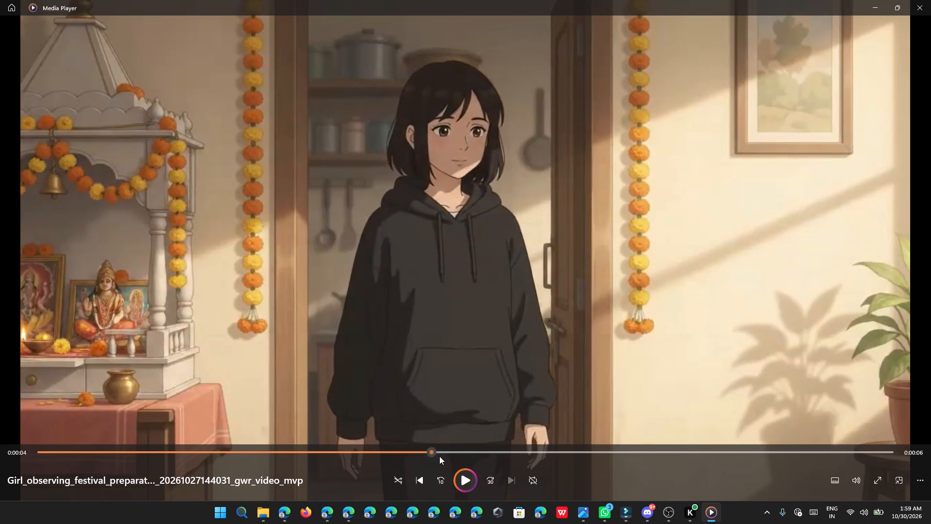
left_click_drag(439, 456, 449, 463)
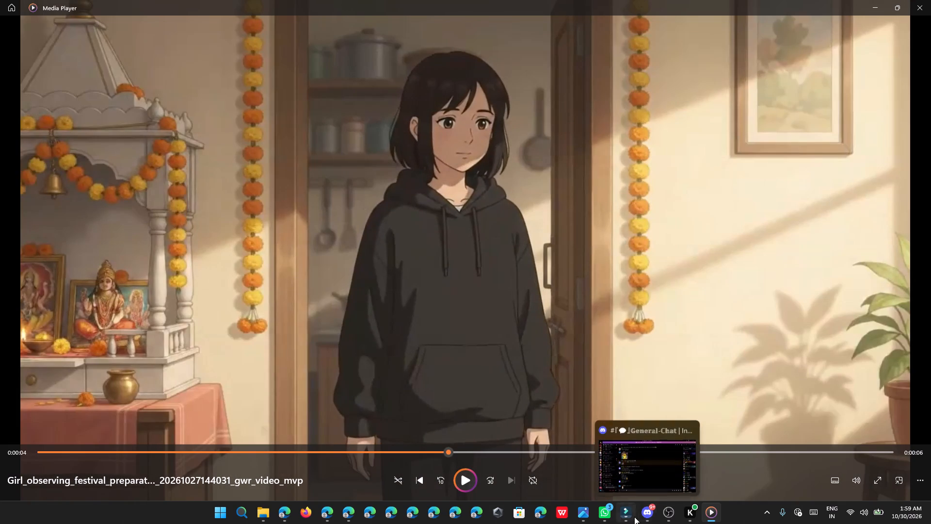
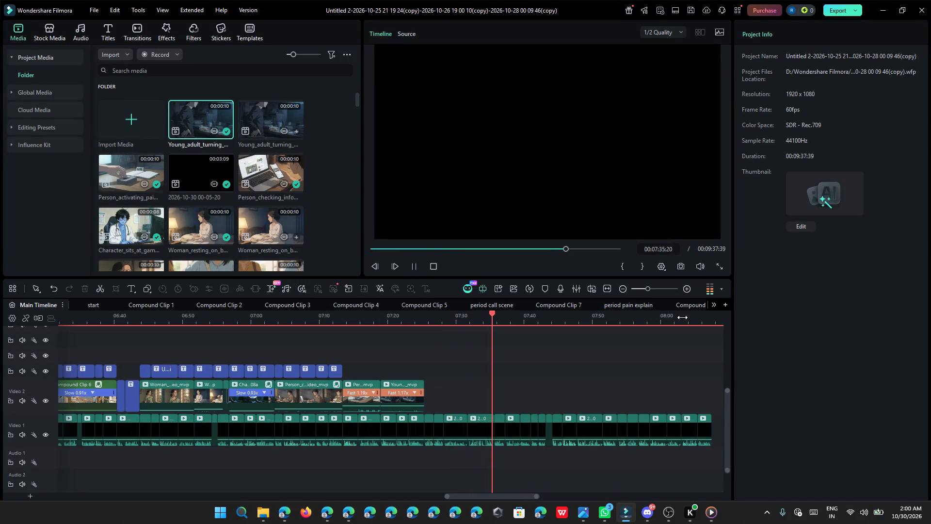
Stop the timeline playback and switch to Edge to play the Lawless$w1 Bazovyy Minimum track from the YouTube mix.
left_click(415, 261)
left_click(289, 517)
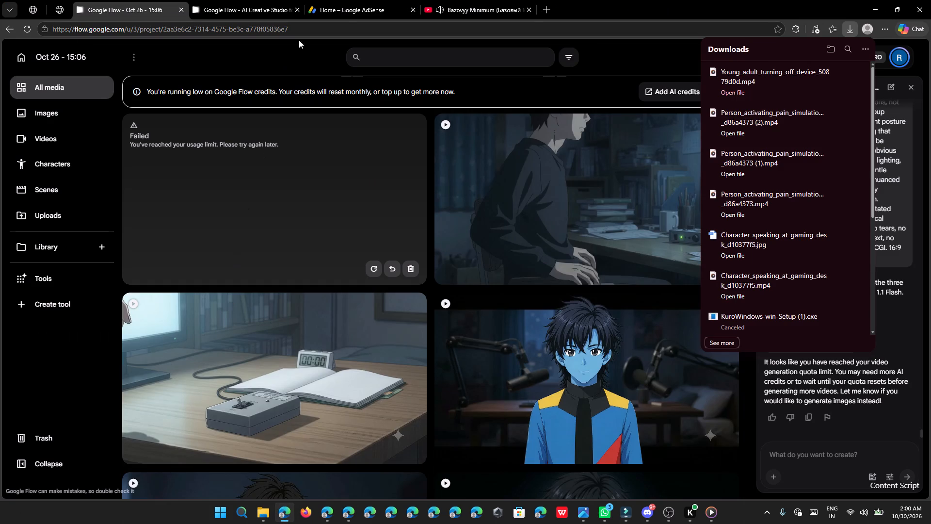
left_click(469, 0)
left_click(770, 327)
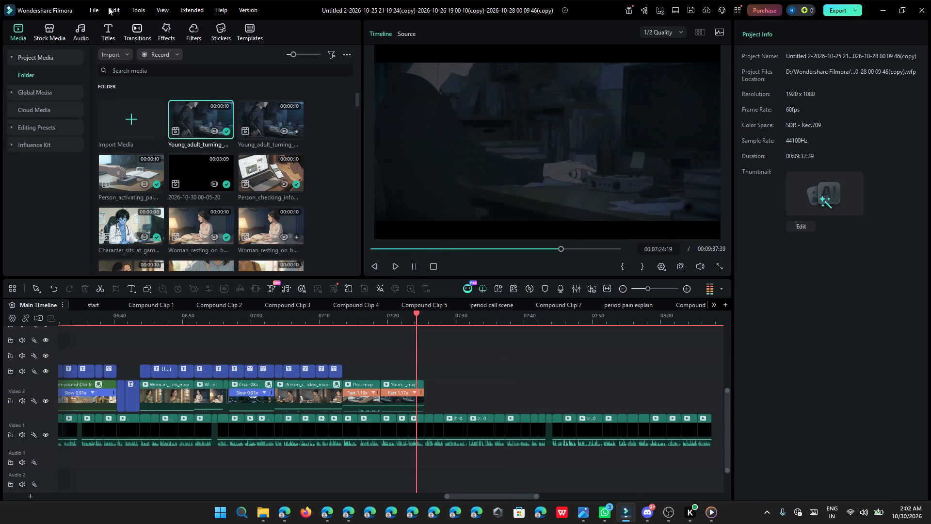
Save the Filmora project.
left_click(101, 7)
left_click(137, 113)
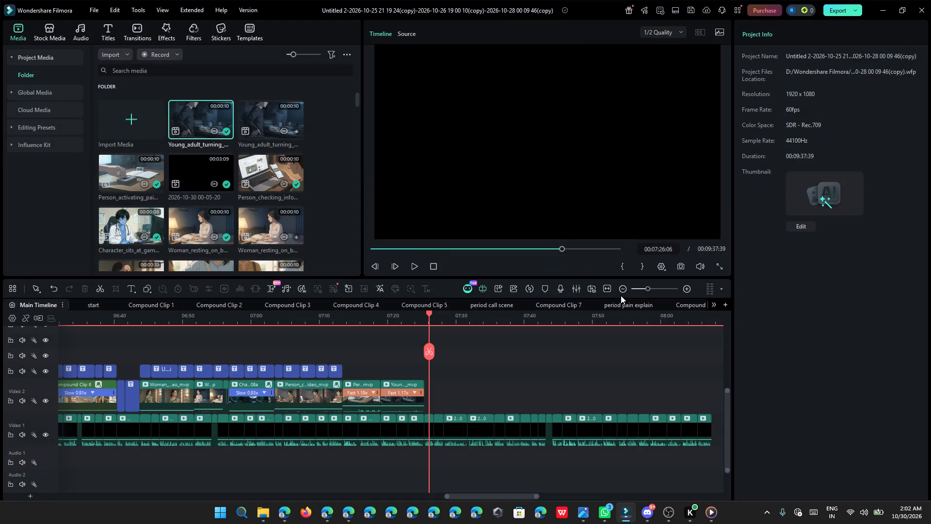
Replay the uncovered voice from about 07:26, then again from about 07:25, where the last Video 2 clip ends.
left_click(409, 266)
left_click(416, 266)
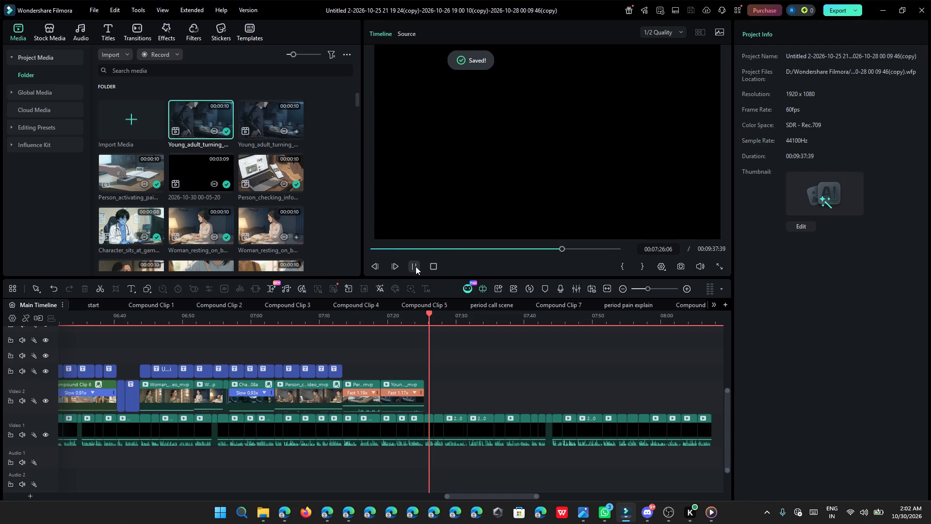
left_click(416, 266)
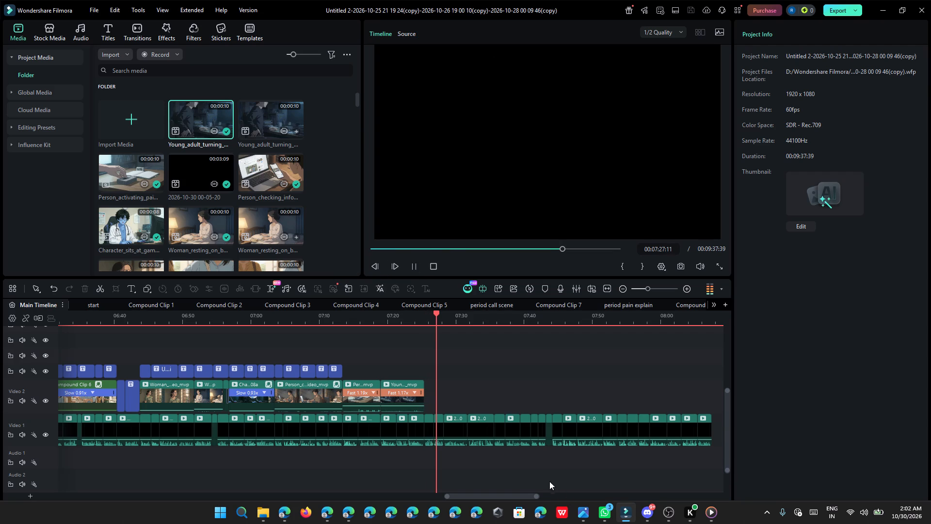
scroll(545, 478, "up", 4, "ctrl")
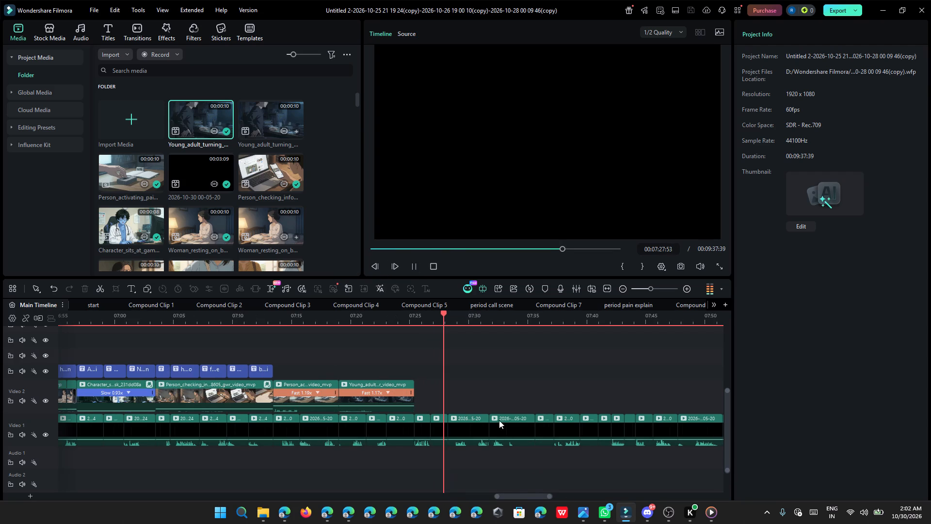
left_click(406, 316)
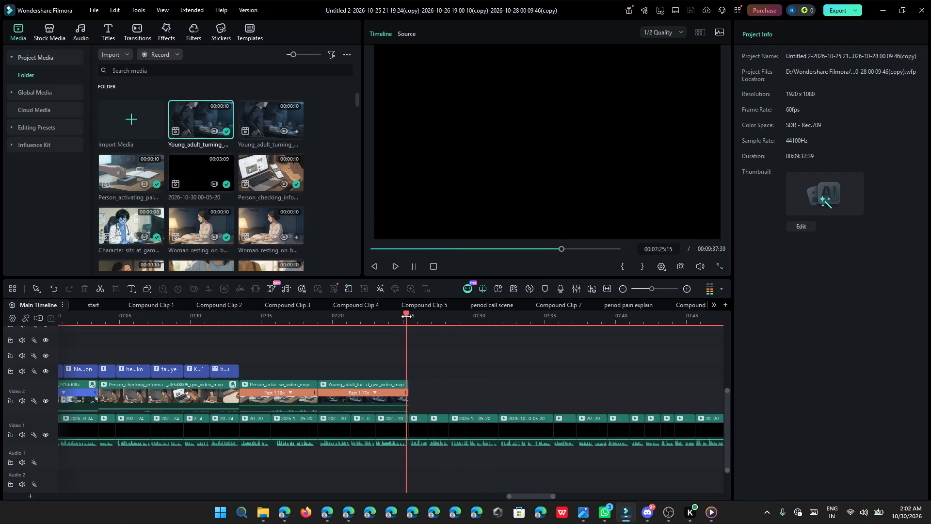